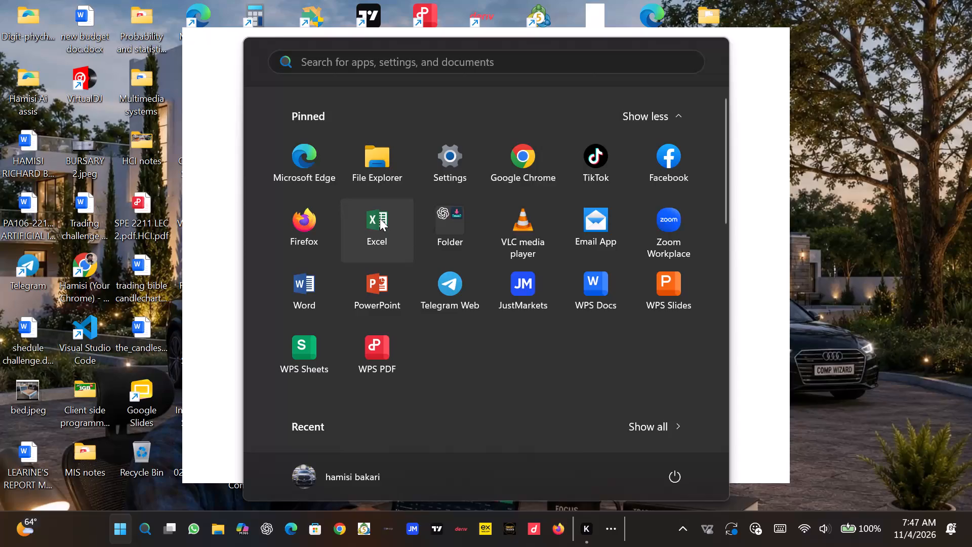
Launch Excel, dismiss the default-program prompt and create a blank workbook.
{"action": "double_click", "coordinate": [380, 218]}
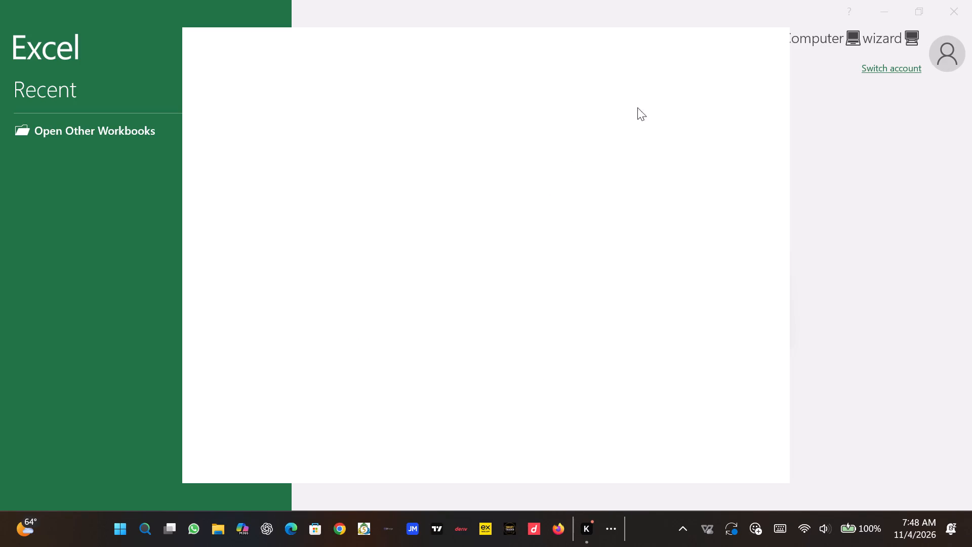
{"action": "left_click", "coordinate": [810, 175]}
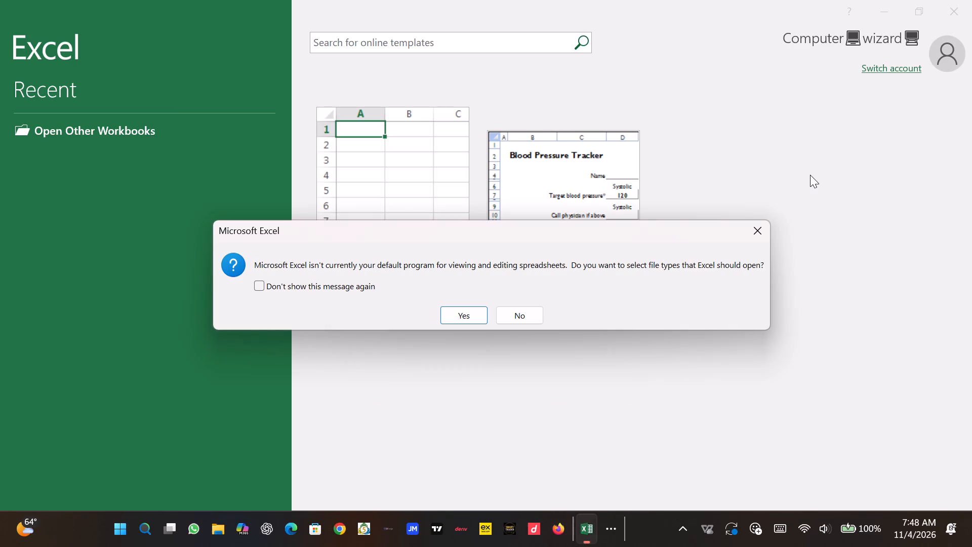
{"action": "left_click", "coordinate": [764, 230]}
{"action": "double_click", "coordinate": [419, 199]}
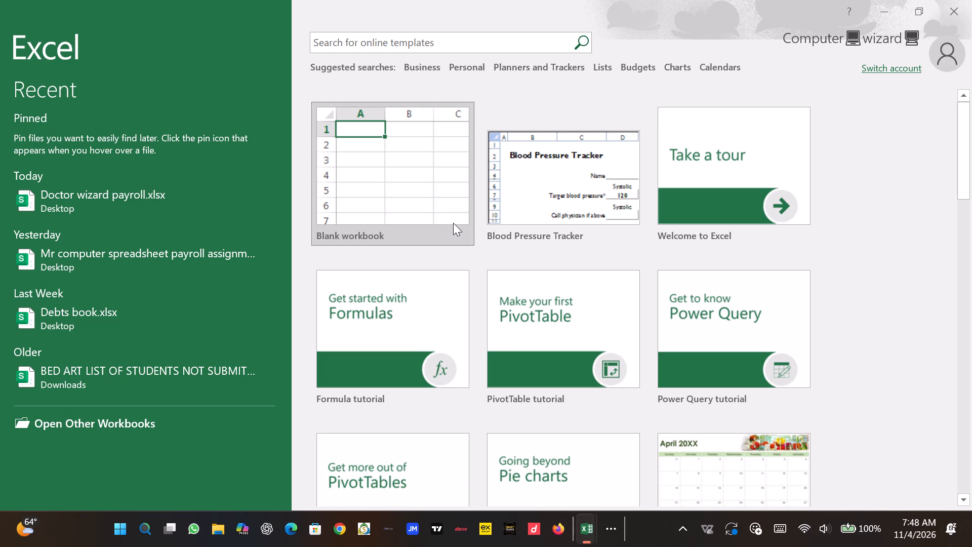
{"action": "double_click", "coordinate": [421, 202]}
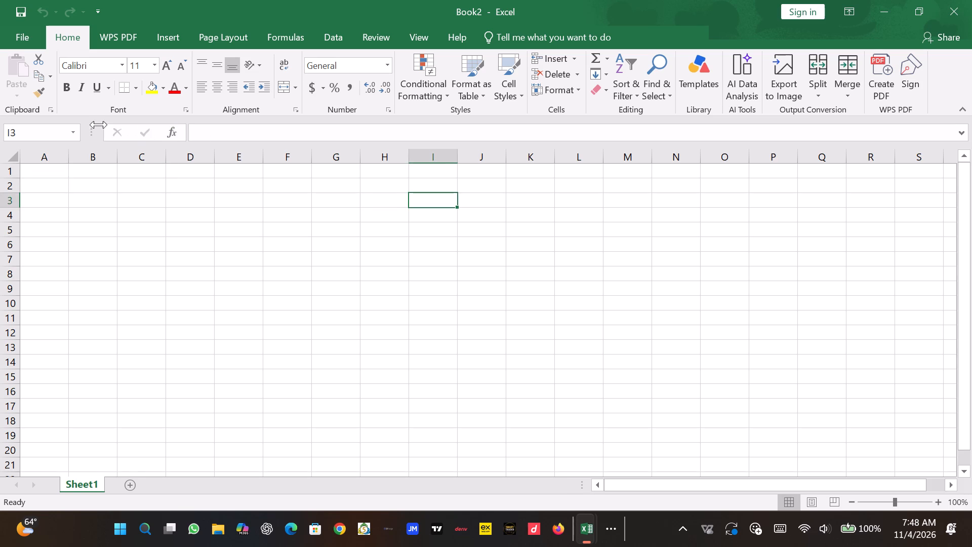
Enter the sheet title "Employee payroll" in cell A1.
{"action": "left_click", "coordinate": [41, 167]}
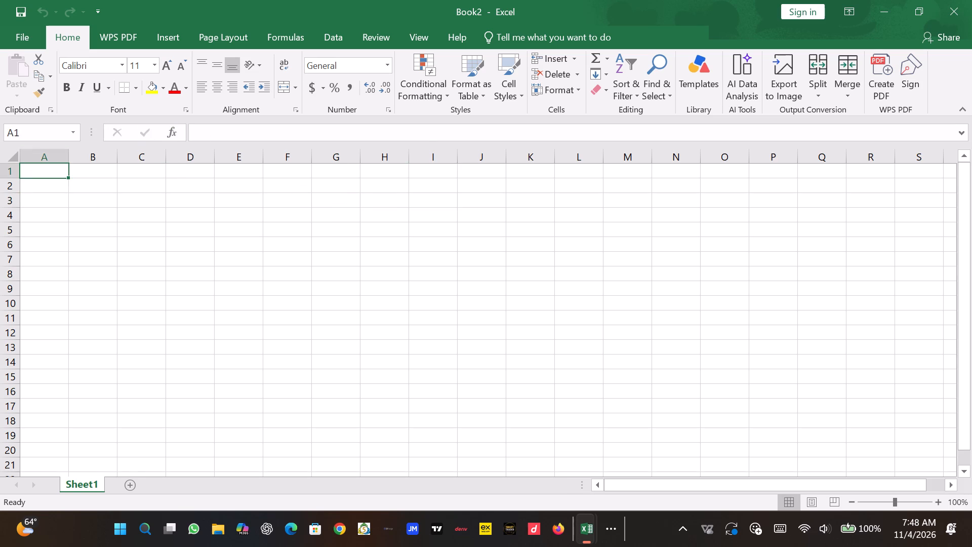
{"action": "key", "text": "e"}
{"action": "type", "text": "mpl"}
{"action": "type", "text": "oyee"}
{"action": "key", "text": "space"}
{"action": "type", "text": "pay"}
{"action": "type", "text": "roll"}
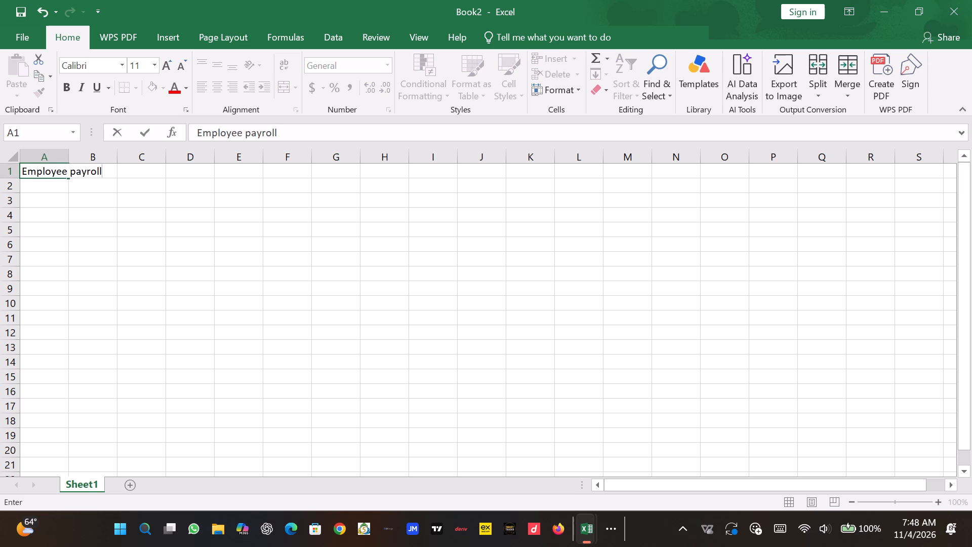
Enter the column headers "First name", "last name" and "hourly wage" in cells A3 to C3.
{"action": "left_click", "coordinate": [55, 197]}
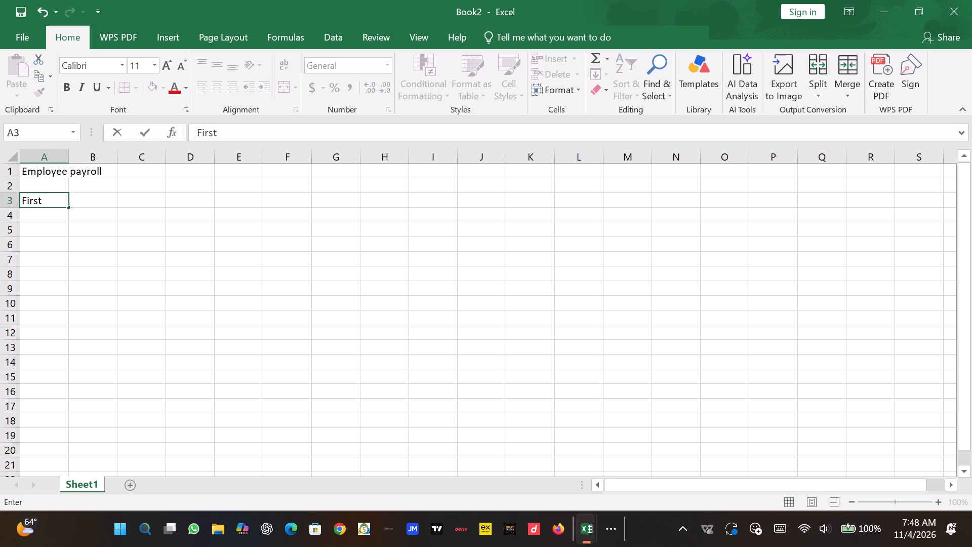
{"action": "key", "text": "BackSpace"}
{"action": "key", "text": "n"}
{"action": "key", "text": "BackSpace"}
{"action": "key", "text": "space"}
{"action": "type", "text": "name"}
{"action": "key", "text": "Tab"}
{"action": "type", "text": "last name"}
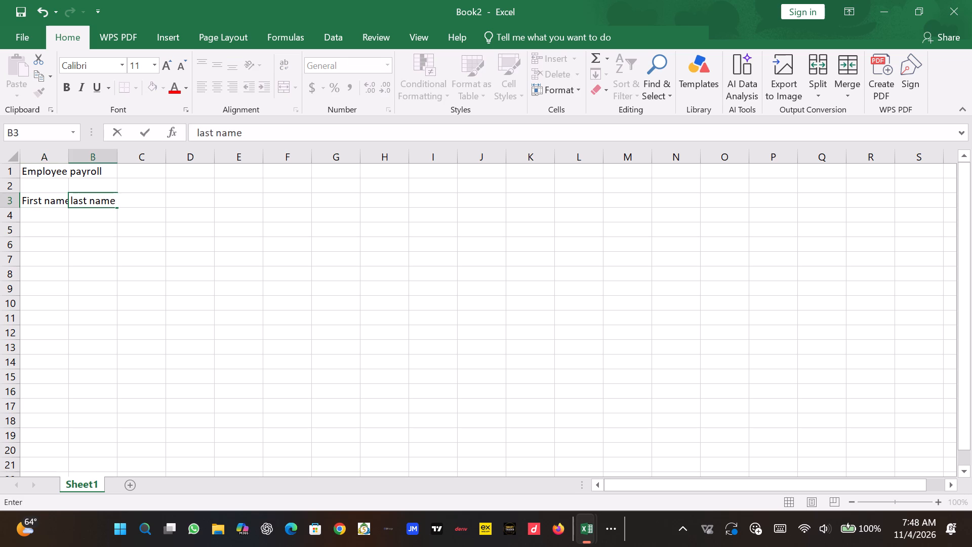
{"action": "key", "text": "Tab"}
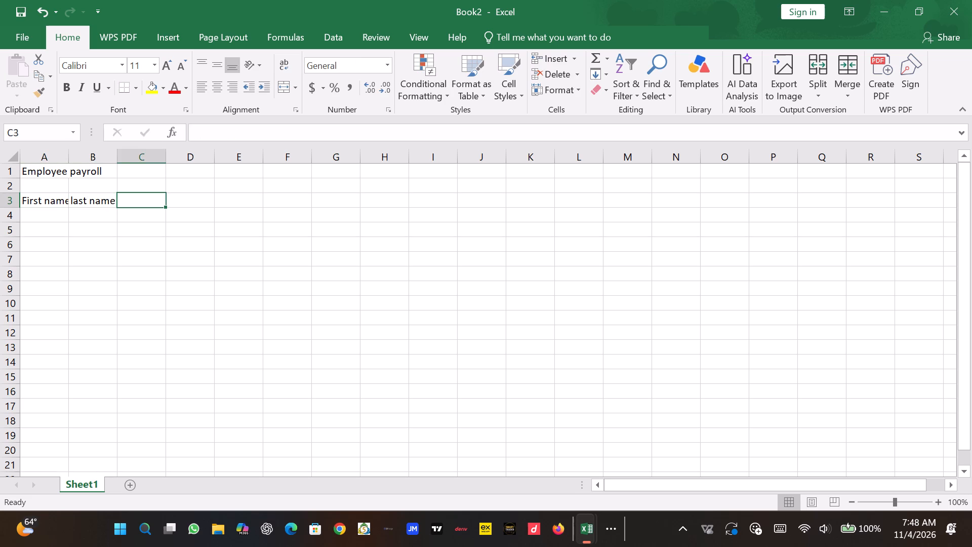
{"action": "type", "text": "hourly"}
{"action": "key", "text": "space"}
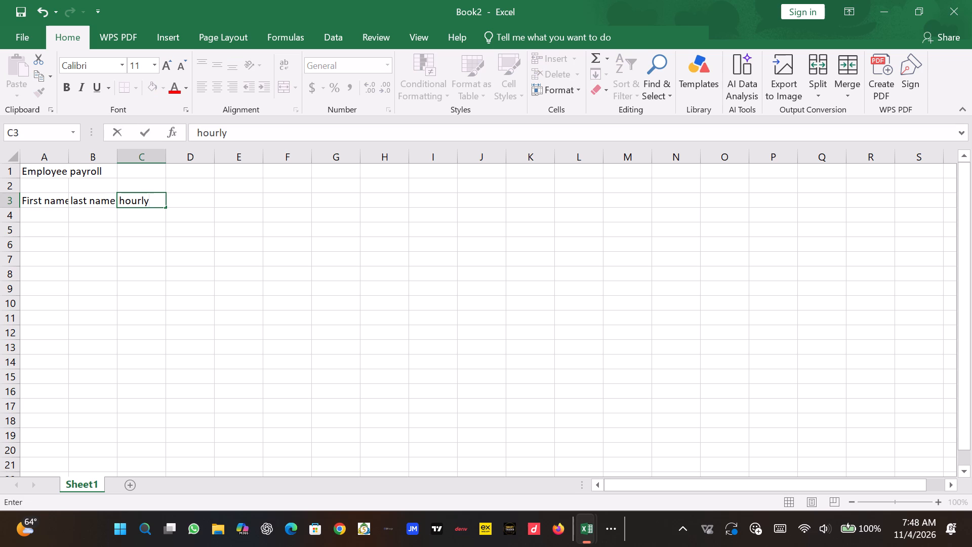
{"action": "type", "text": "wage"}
Enter "1st-Jan" as the header in cell D3.
{"action": "key", "text": "Tab"}
{"action": "type", "text": "1s"}
{"action": "key", "text": "t"}
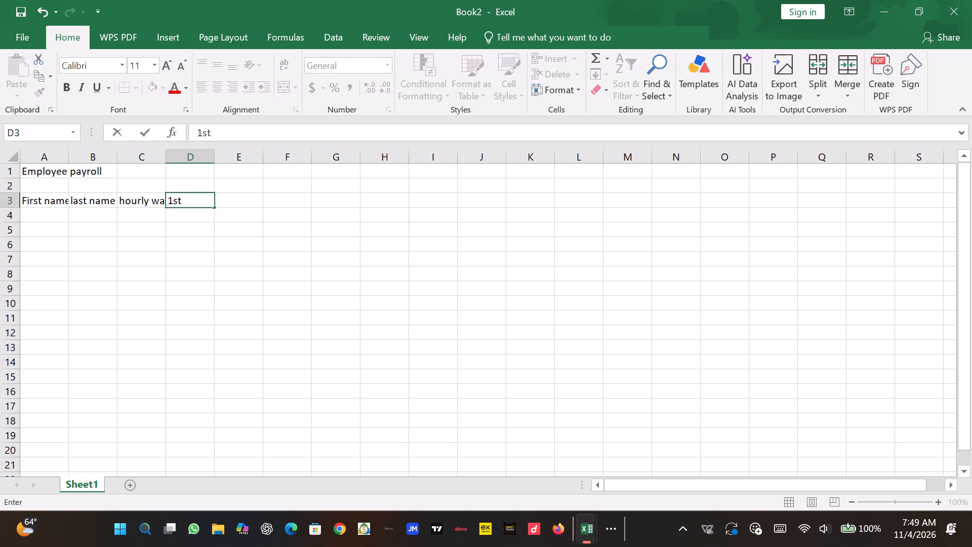
{"action": "key", "text": "minus"}
{"action": "key", "text": "n"}
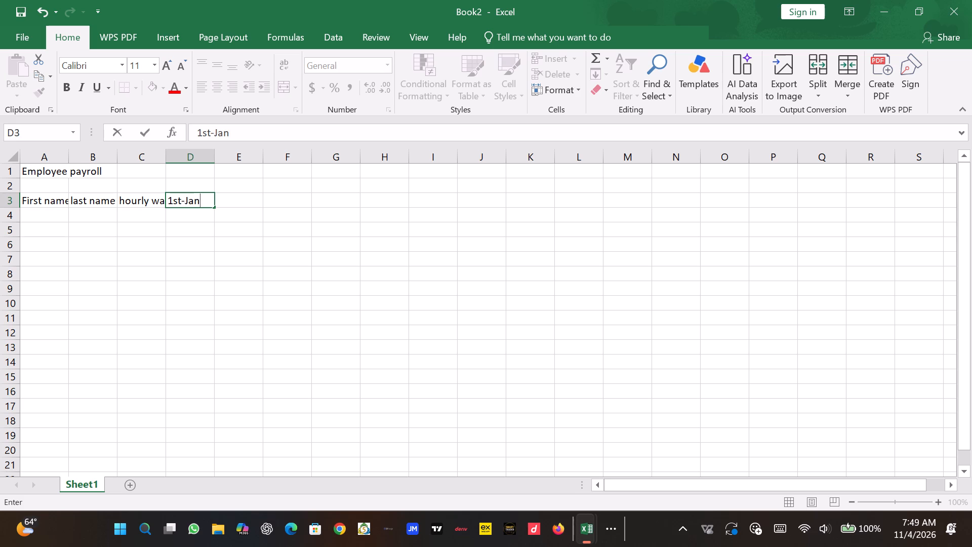
{"action": "left_click", "coordinate": [68, 185]}
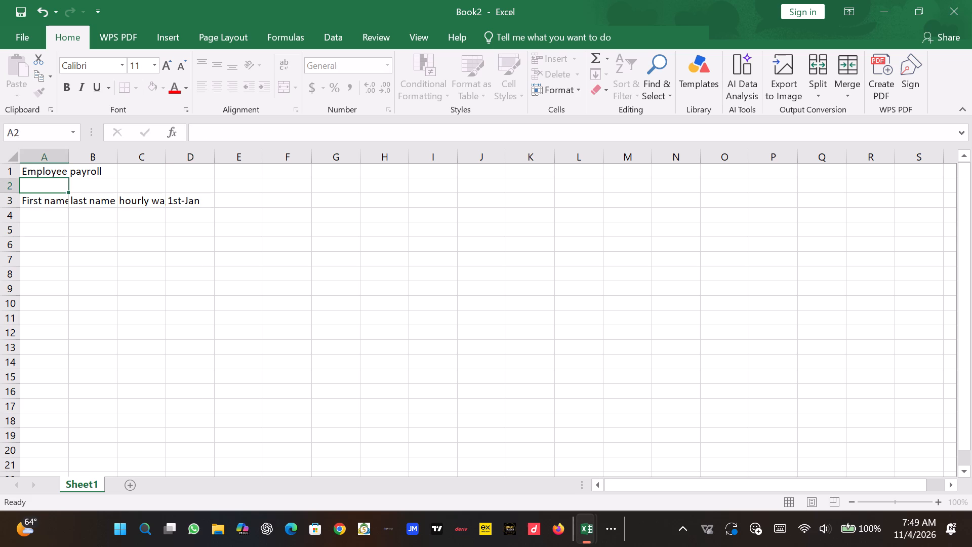
Fit column A to its contents and widen columns B, C and D beyond their header texts.
{"action": "left_click_drag", "start_coordinate": [68, 157], "coordinate": [72, 157]}
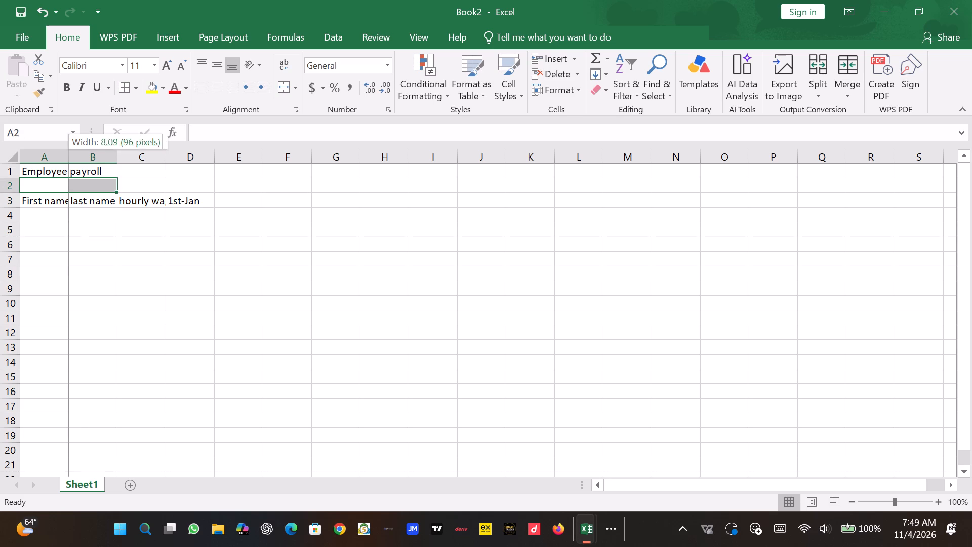
{"action": "left_click_drag", "start_coordinate": [72, 157], "coordinate": [93, 158]}
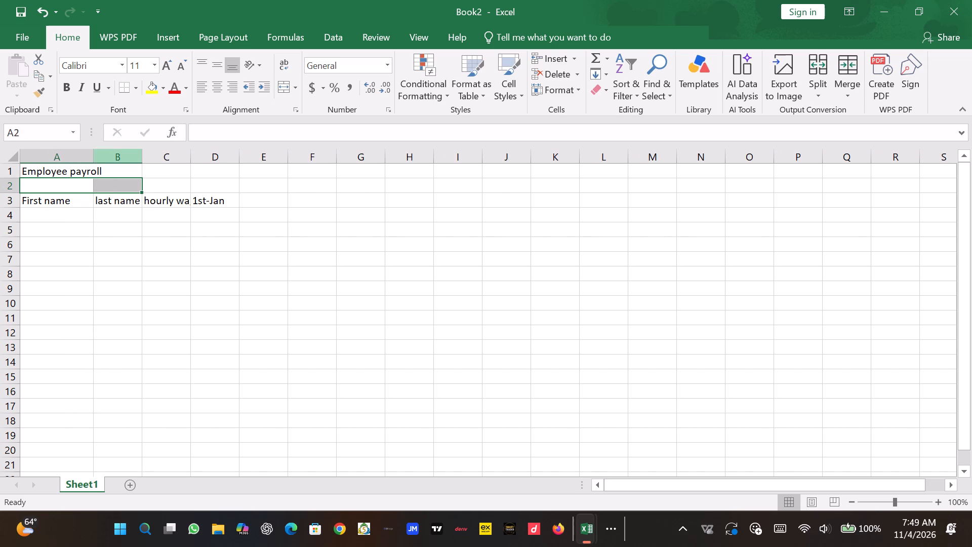
{"action": "left_click_drag", "start_coordinate": [93, 158], "coordinate": [127, 163]}
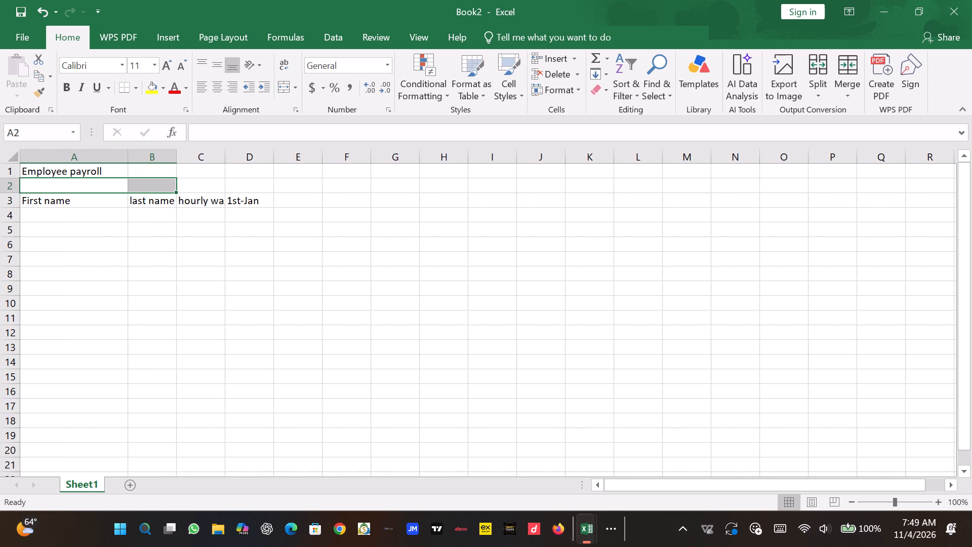
{"action": "double_click", "coordinate": [127, 163]}
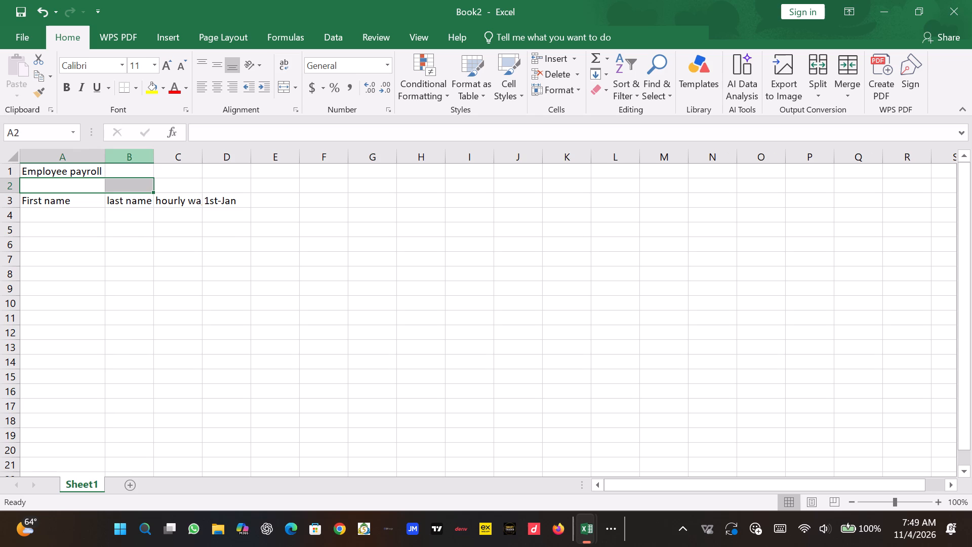
{"action": "left_click_drag", "start_coordinate": [155, 161], "coordinate": [165, 160]}
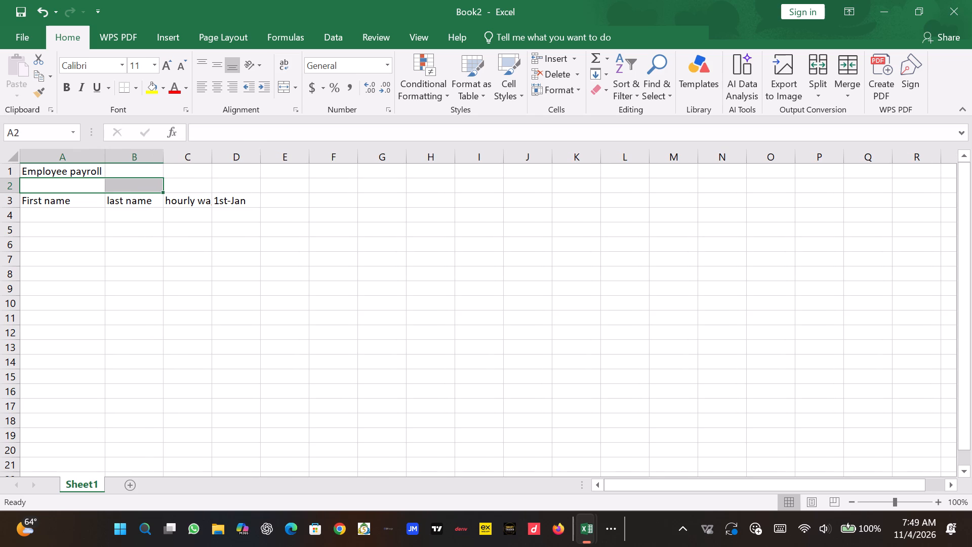
{"action": "left_click_drag", "start_coordinate": [211, 159], "coordinate": [237, 161]}
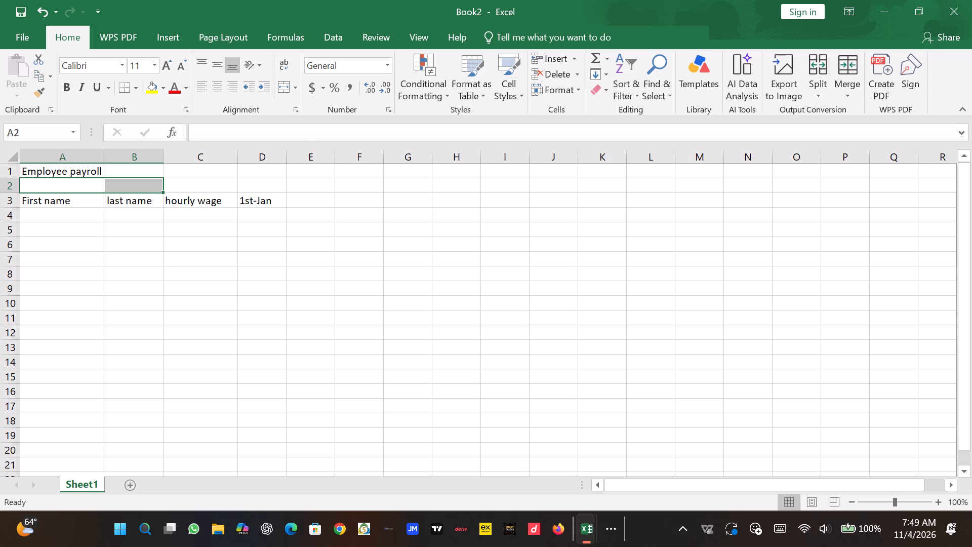
{"action": "left_click_drag", "start_coordinate": [287, 159], "coordinate": [306, 164]}
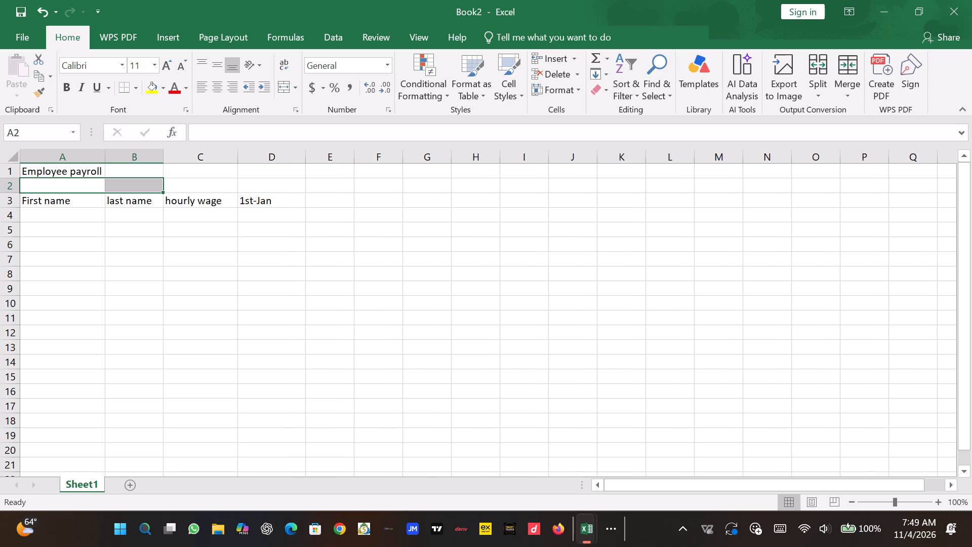
Replace the headers in A3 and B3 with the capitalised "First Name" and "Last Name".
{"action": "left_click", "coordinate": [50, 203]}
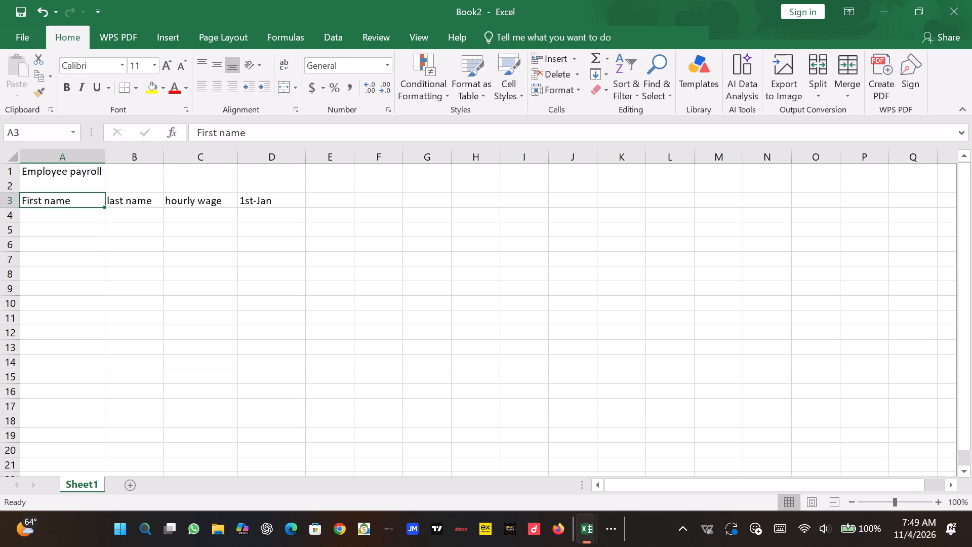
{"action": "key", "text": "BackSpace"}
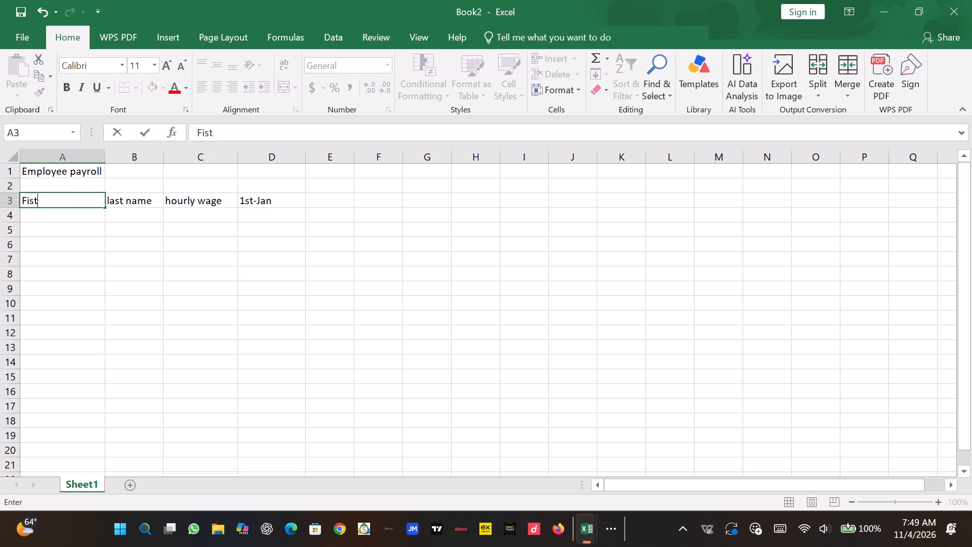
{"action": "key", "text": "BackSpace"}
{"action": "key", "text": "BackSpace"}
{"action": "type", "text": "rst"}
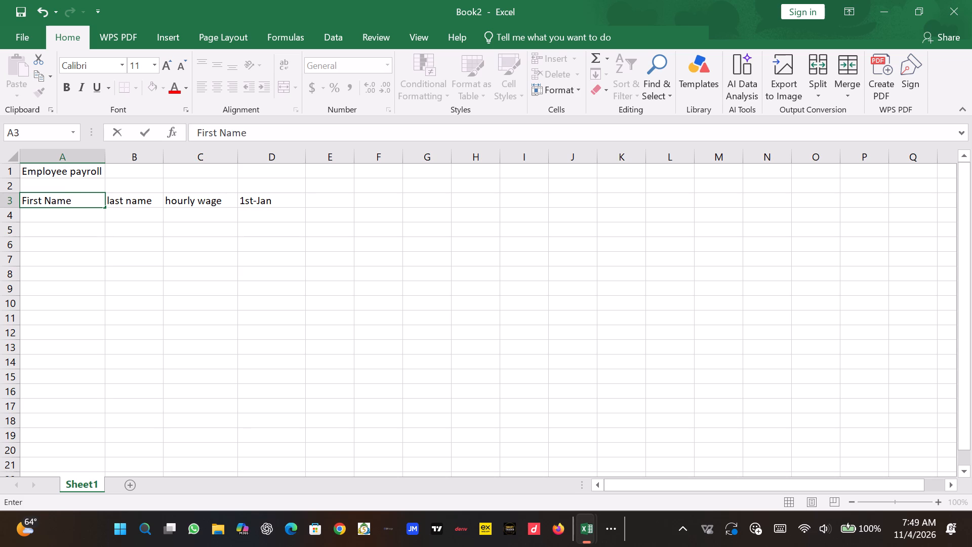
{"action": "left_click", "coordinate": [116, 201]}
{"action": "key", "text": "BackSpace"}
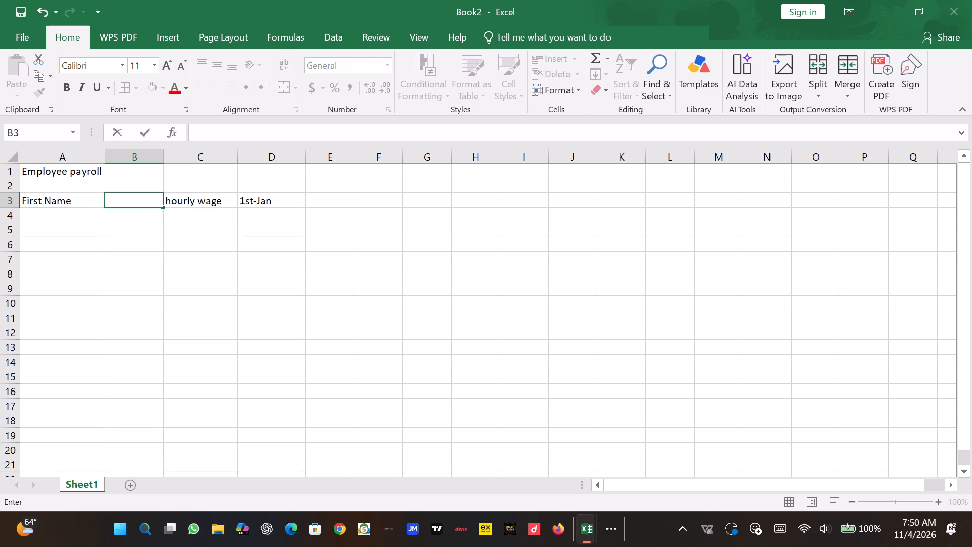
{"action": "type", "text": "ast"}
{"action": "key", "text": "space"}
Replace the header in C3 with the capitalised "Hourly Wage".
{"action": "left_click", "coordinate": [174, 204]}
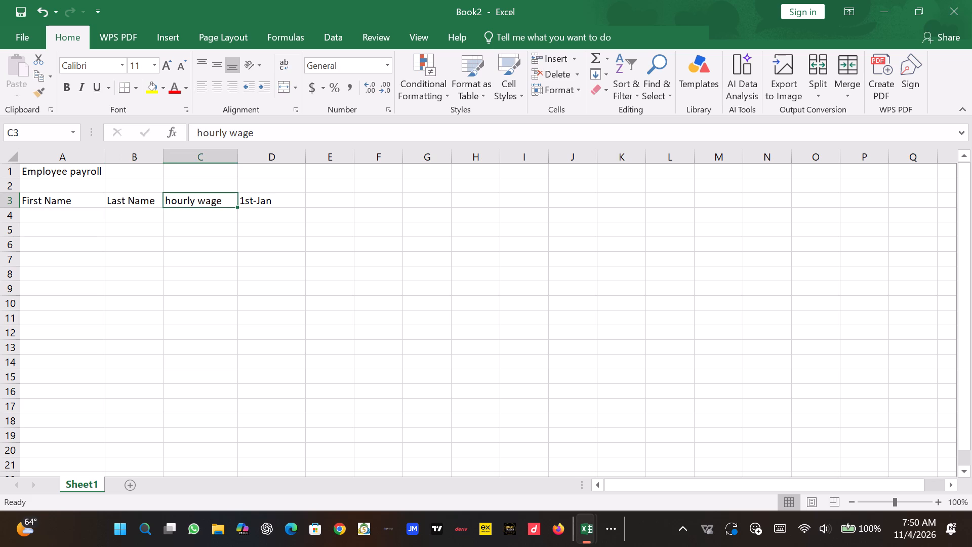
{"action": "key", "text": "BackSpace"}
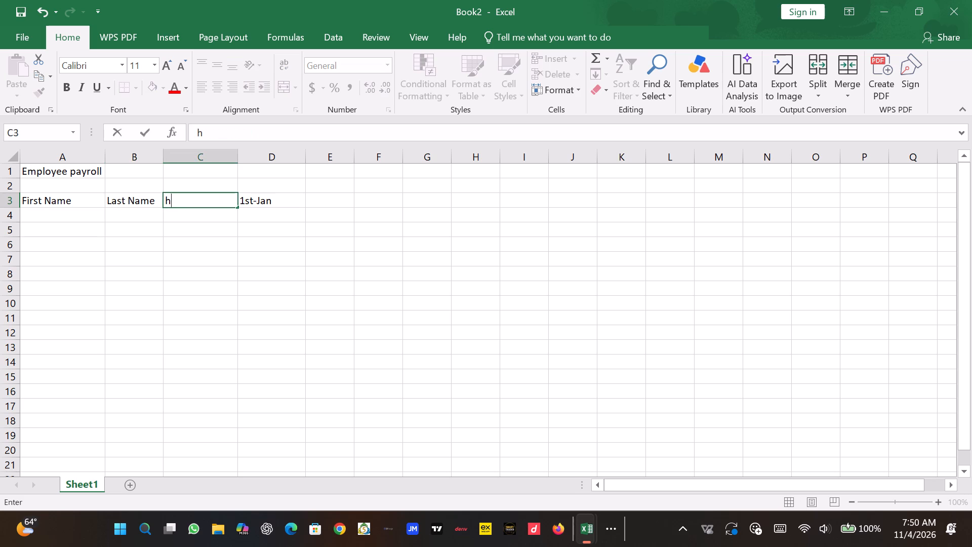
{"action": "key", "text": "BackSpace"}
{"action": "key", "text": "BackSpace"}
{"action": "key", "text": "BackSpace"}
{"action": "key", "text": "h"}
{"action": "type", "text": "our"}
{"action": "type", "text": "ly"}
{"action": "key", "text": "space"}
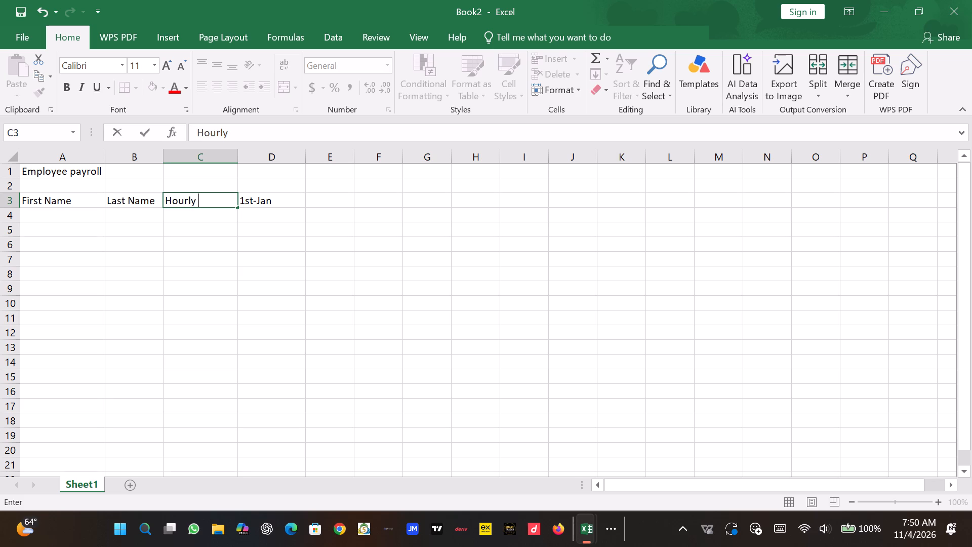
{"action": "type", "text": "ag"}
{"action": "key", "text": "e"}
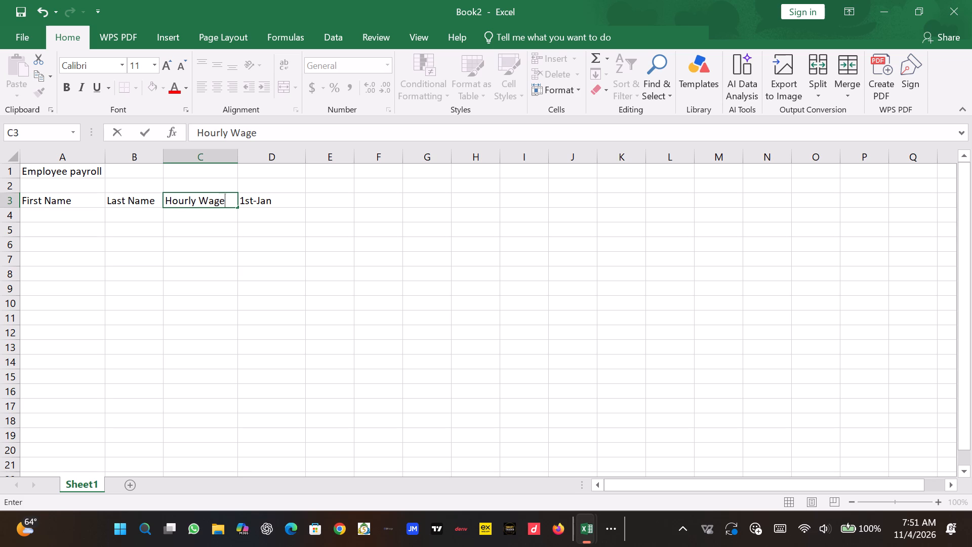
Enter the headings "Hours worked" in cell D2 and "Pay" in cell E2.
{"action": "double_click", "coordinate": [257, 184]}
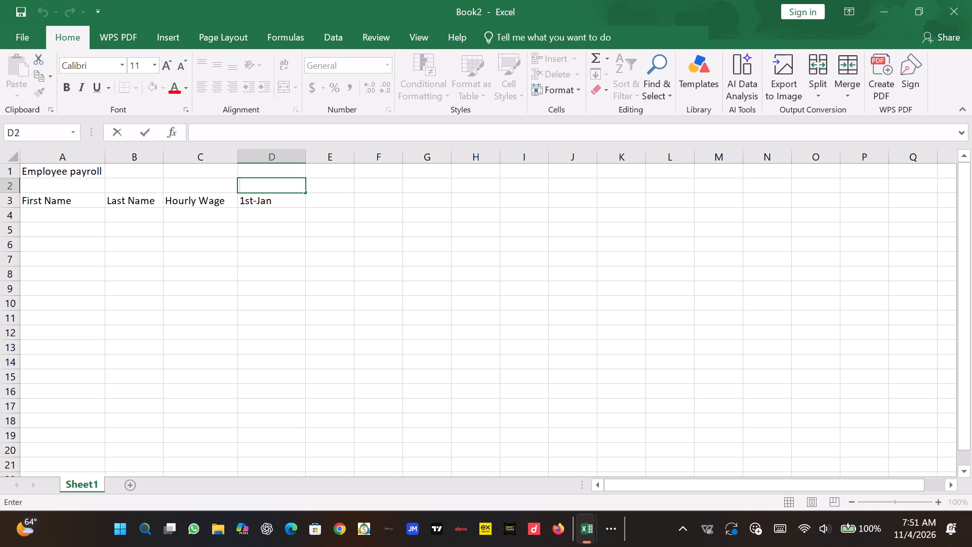
{"action": "type", "text": "ou"}
{"action": "key", "text": "r"}
{"action": "type", "text": "s wo"}
{"action": "type", "text": "rke"}
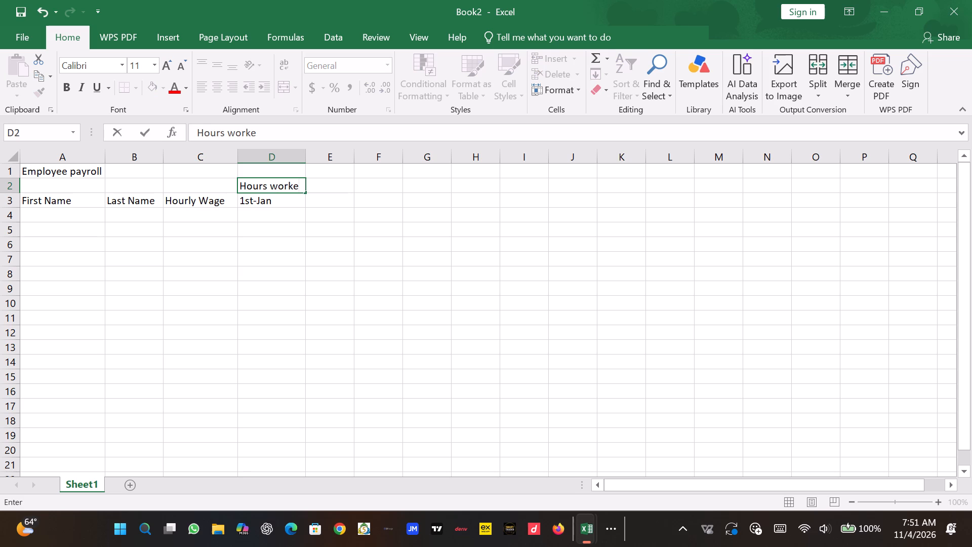
{"action": "key", "text": "d"}
{"action": "key", "text": "Tab"}
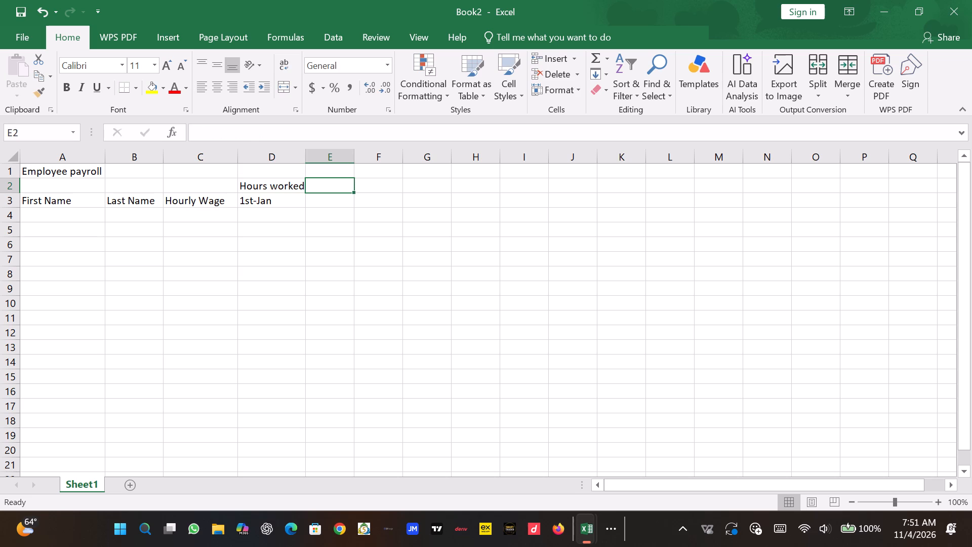
{"action": "type", "text": "ay"}
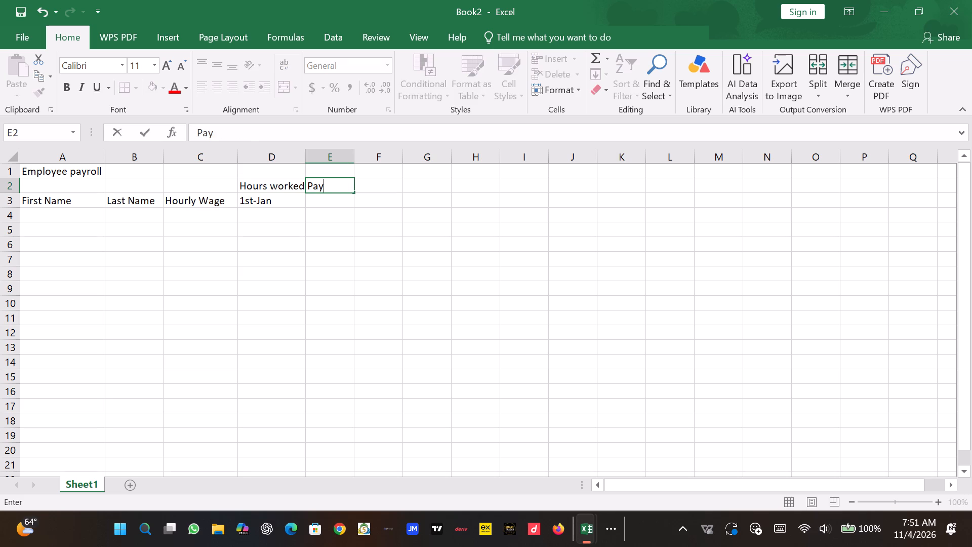
Enter the first employee's first name, "Ken", in A4 and the employee's last name in B4.
{"action": "left_click", "coordinate": [77, 221]}
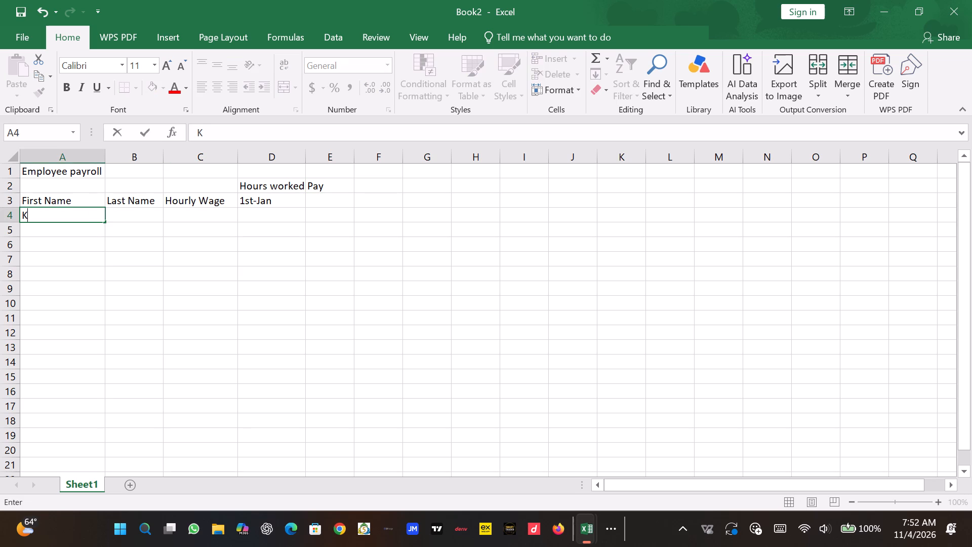
{"action": "key", "text": "e"}
{"action": "key", "text": "n"}
{"action": "key", "text": "Tab"}
{"action": "key", "text": "Tab"}
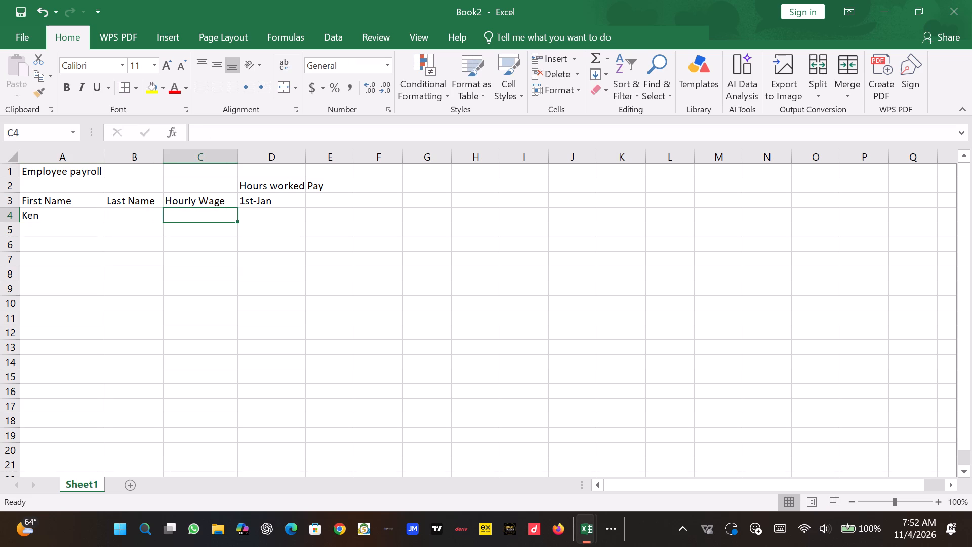
{"action": "left_click", "coordinate": [120, 213]}
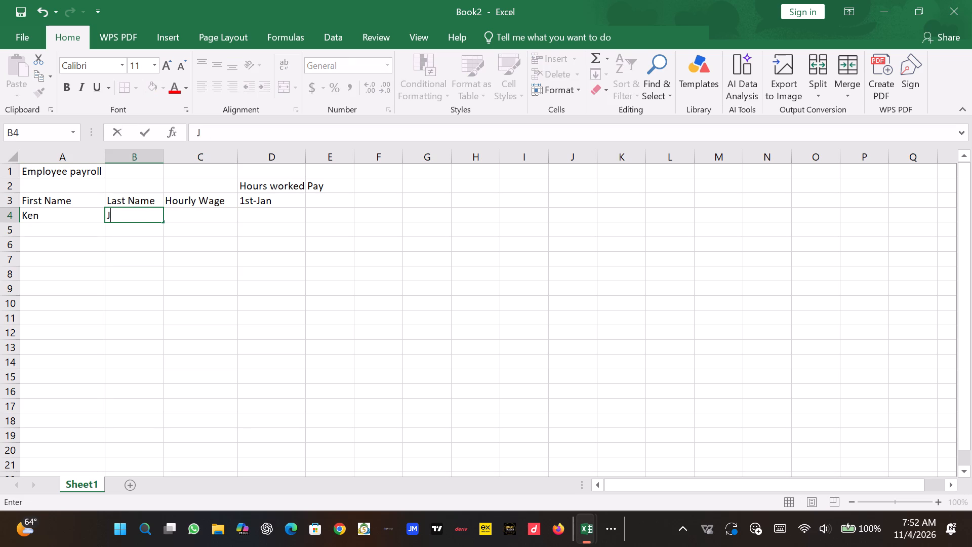
{"action": "type", "text": "ohn"}
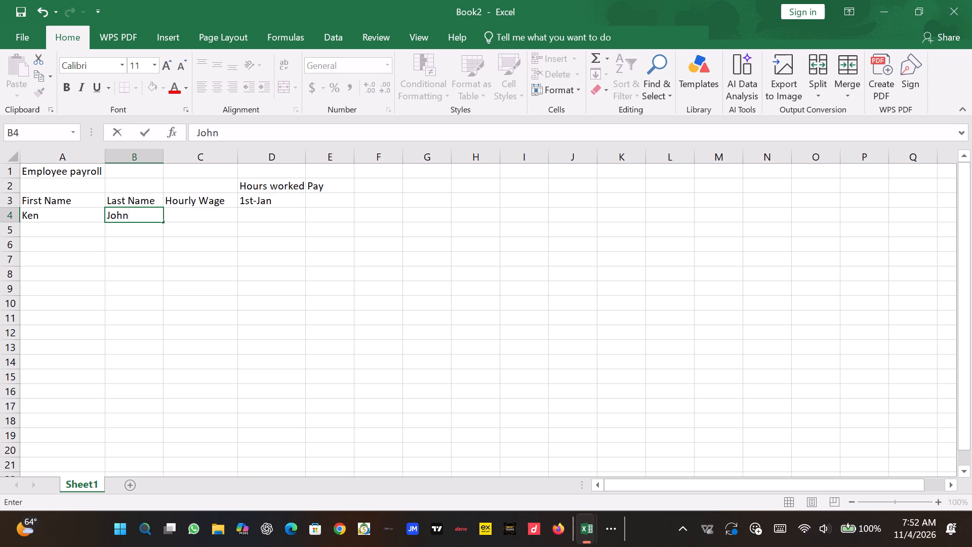
Enter the second employee's first name, "Howard", in A5 and the employee's last name in B5.
{"action": "left_click", "coordinate": [61, 237]}
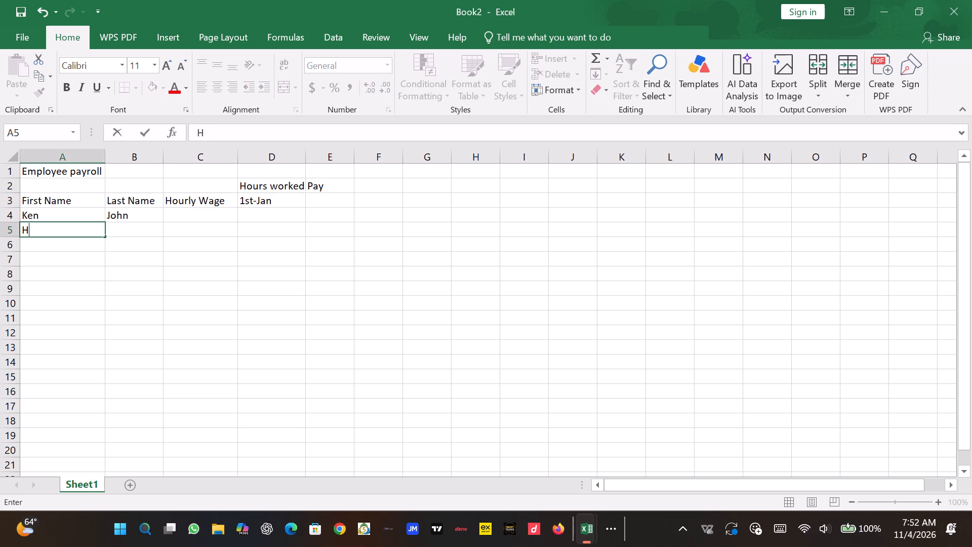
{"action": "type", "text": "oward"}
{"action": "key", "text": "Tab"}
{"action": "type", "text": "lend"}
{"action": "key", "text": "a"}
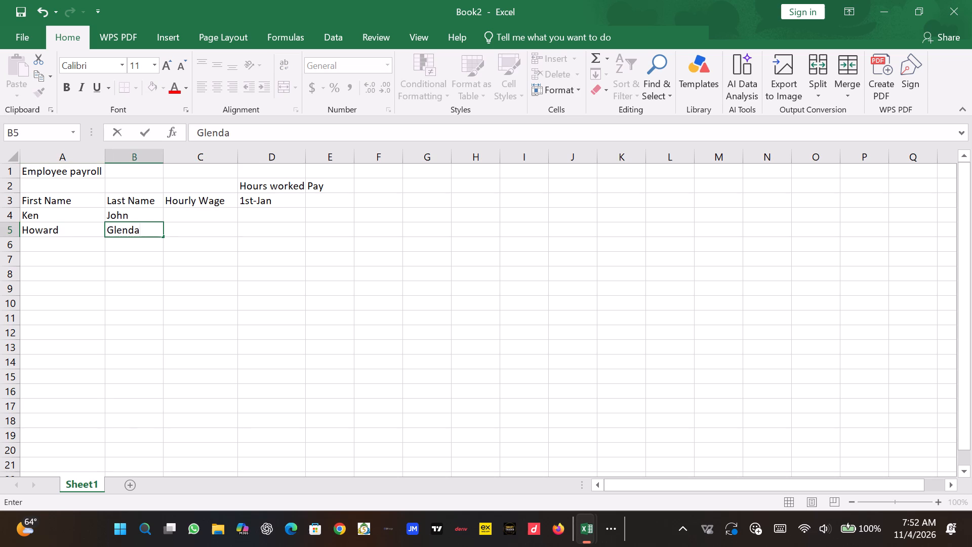
Enter the third employee's first name, "Paul", in A6 and last name in B6, and start the next first name in A7 with "R".
{"action": "left_click", "coordinate": [66, 244]}
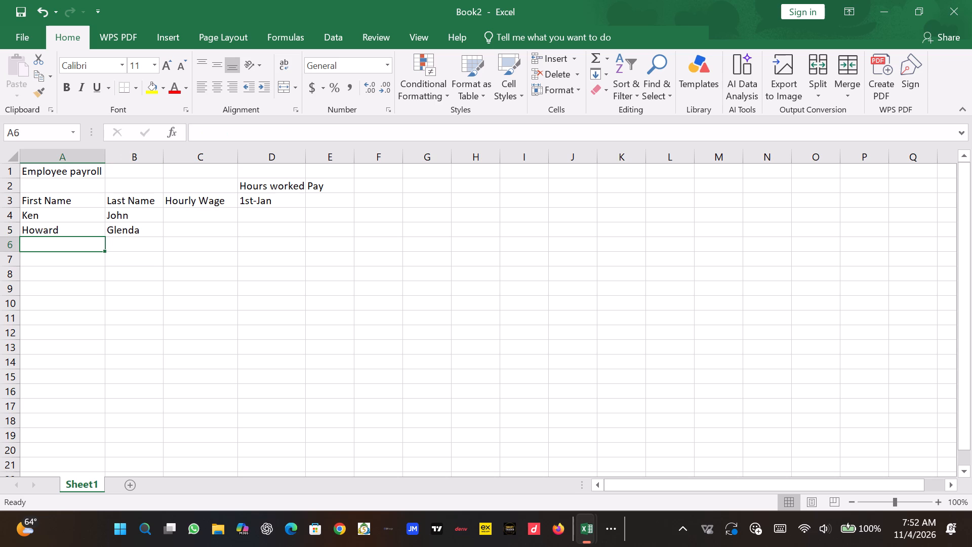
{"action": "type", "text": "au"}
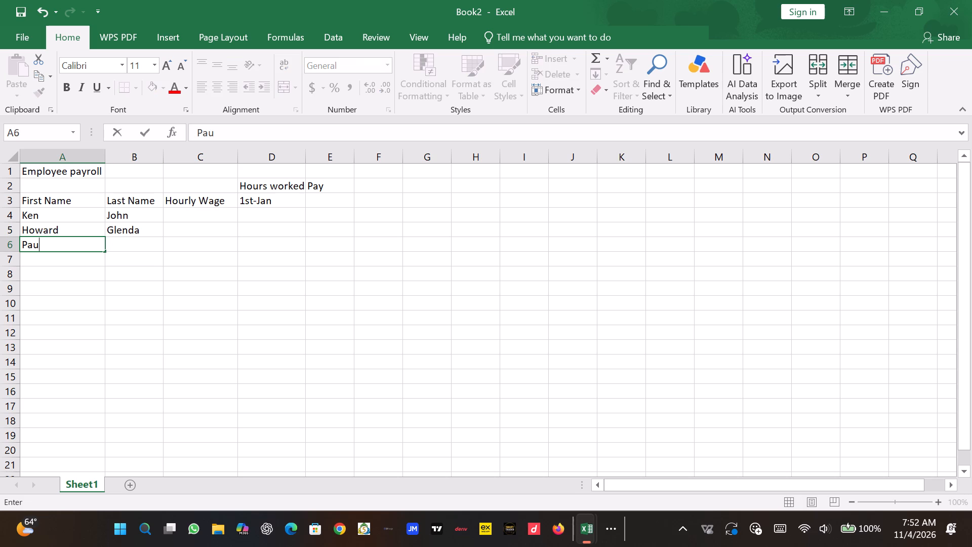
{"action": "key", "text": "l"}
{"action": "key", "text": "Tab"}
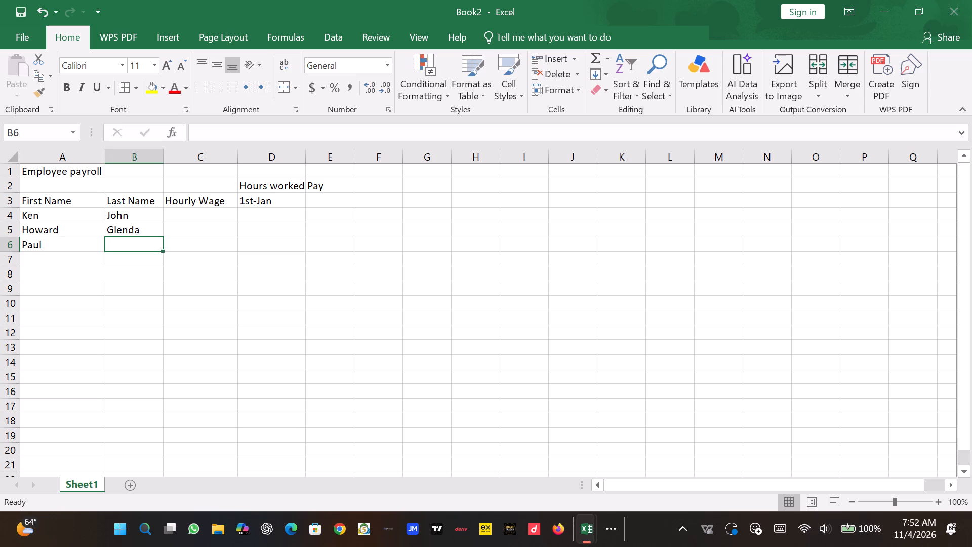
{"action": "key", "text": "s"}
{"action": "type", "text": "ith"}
{"action": "left_click", "coordinate": [46, 257]}
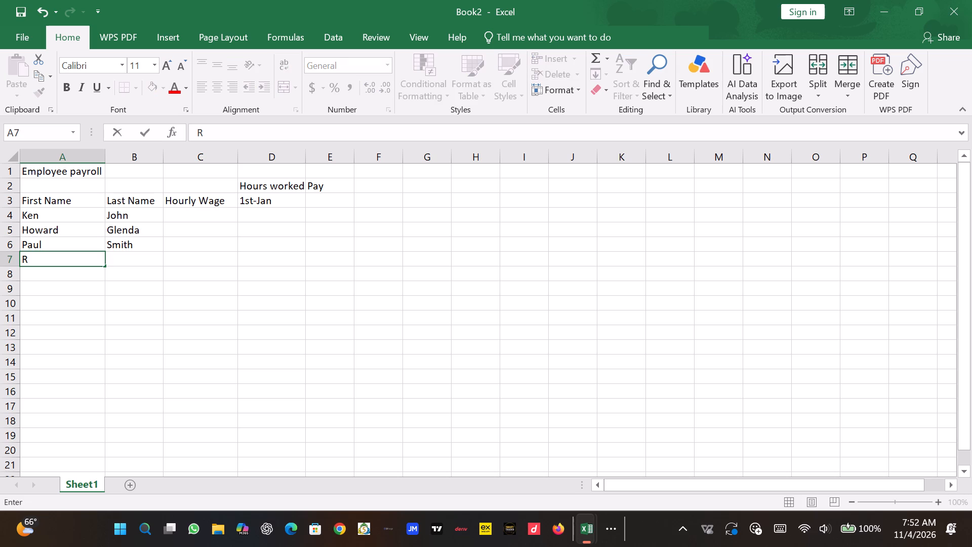
Insert a blank row above row 6, between the second and third employees.
{"action": "left_click", "coordinate": [14, 242]}
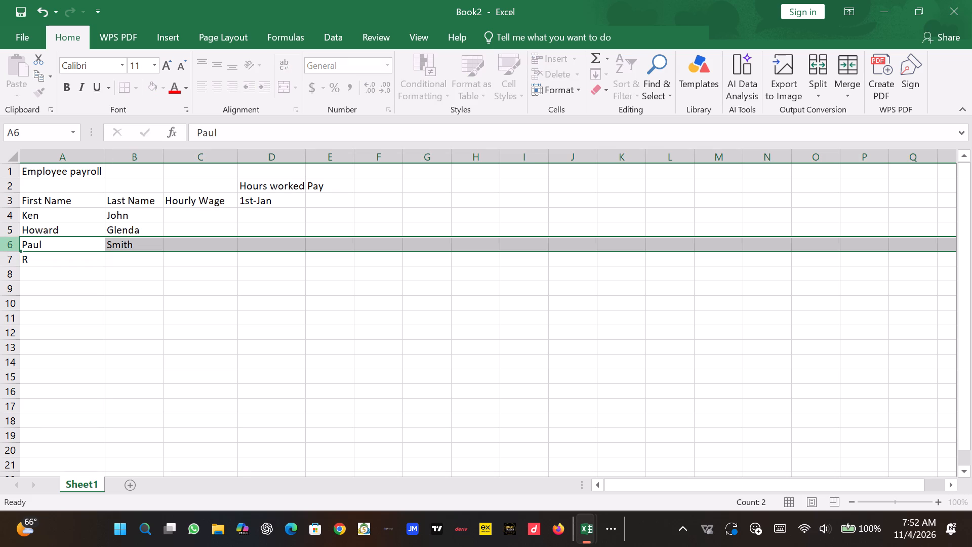
{"action": "right_click", "coordinate": [14, 242]}
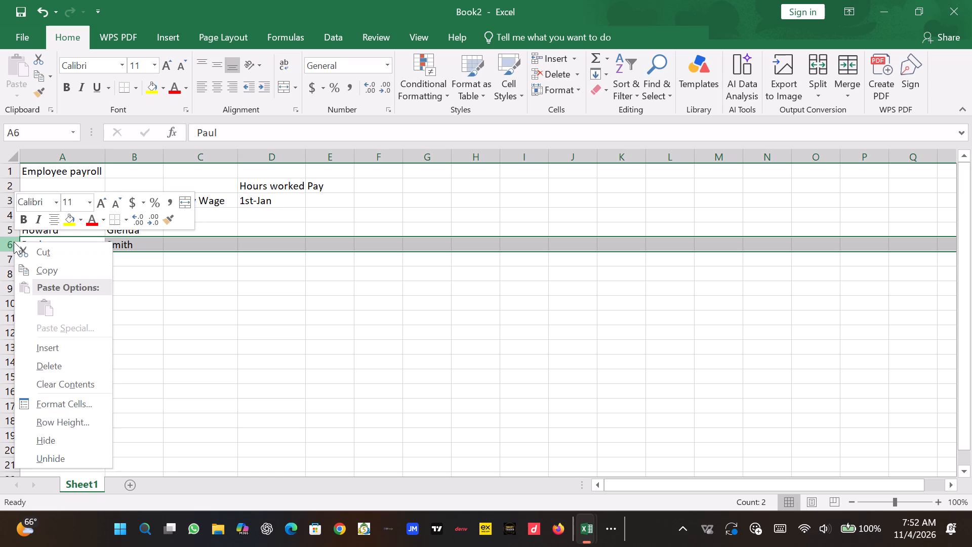
{"action": "left_click", "coordinate": [35, 342]}
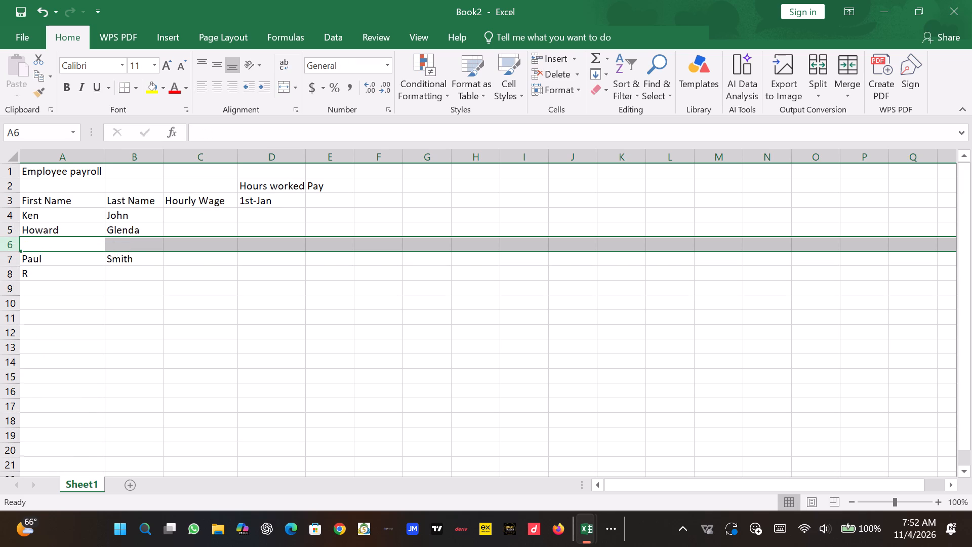
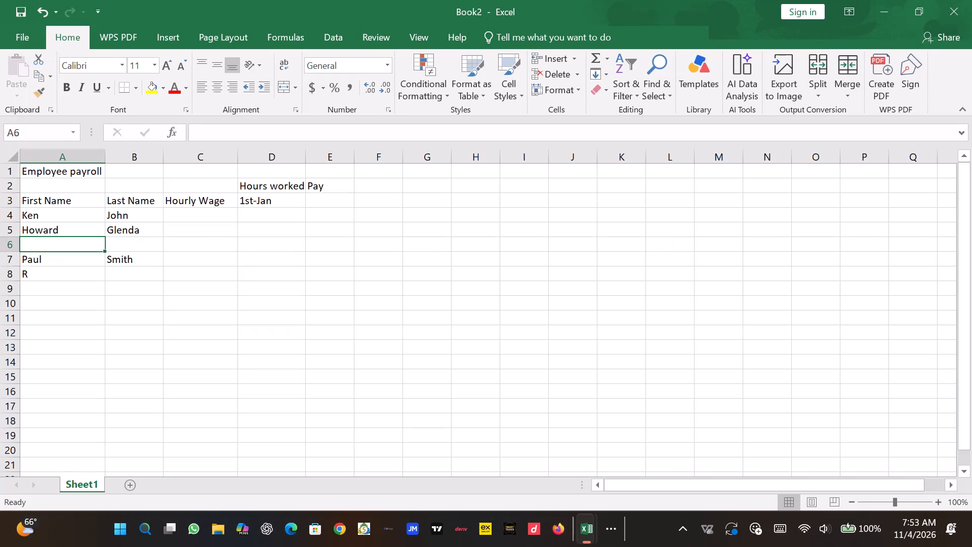
Fill the blank row 6 with the first name "Mackdonald" in A6 and that employee's last name in B6.
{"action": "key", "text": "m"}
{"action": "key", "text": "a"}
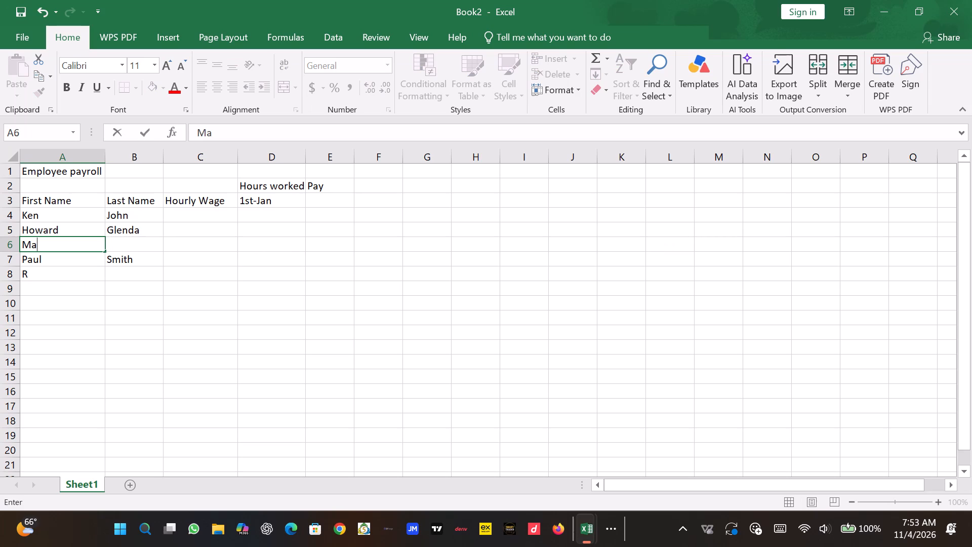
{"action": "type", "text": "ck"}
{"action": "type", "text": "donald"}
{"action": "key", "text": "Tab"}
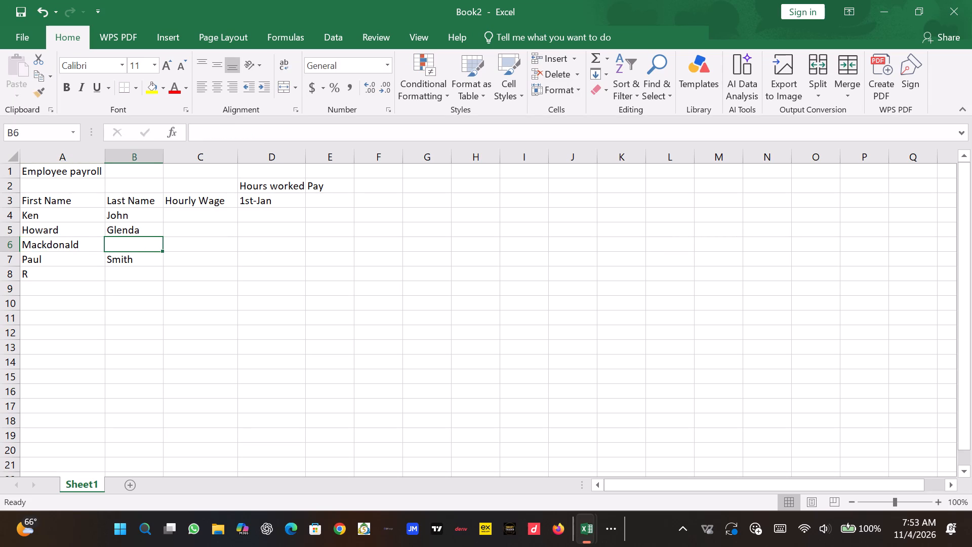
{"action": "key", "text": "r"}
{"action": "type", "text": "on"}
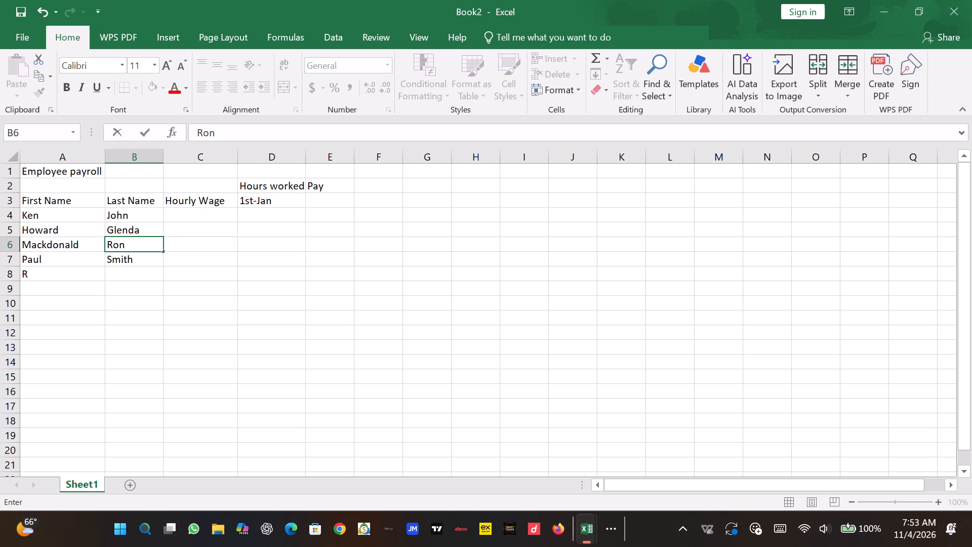
Clear the stray "R" from cell A8.
{"action": "left_click", "coordinate": [69, 271]}
{"action": "key", "text": "BackSpace"}
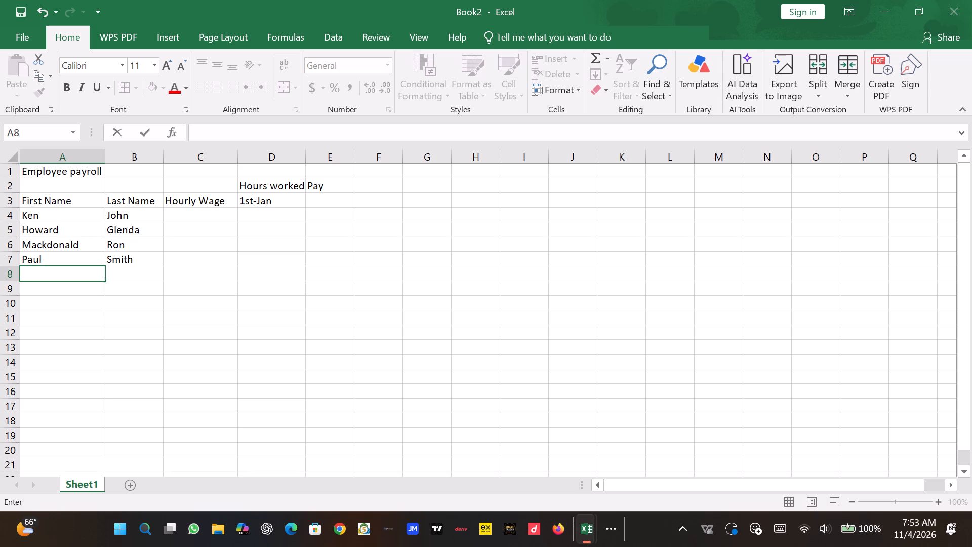
Insert a blank row above row 7, directly before Paul's row.
{"action": "left_click", "coordinate": [13, 258]}
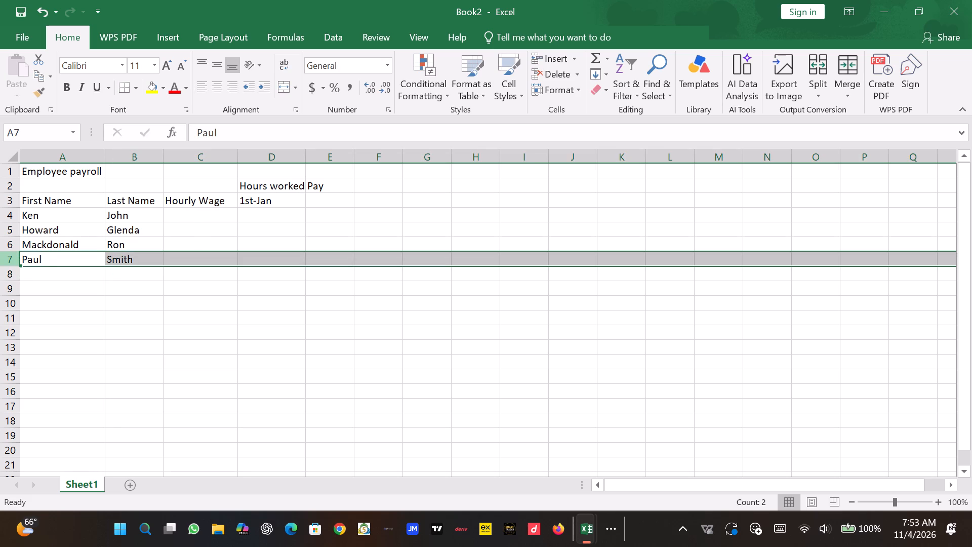
{"action": "right_click", "coordinate": [13, 258]}
{"action": "left_click", "coordinate": [49, 362]}
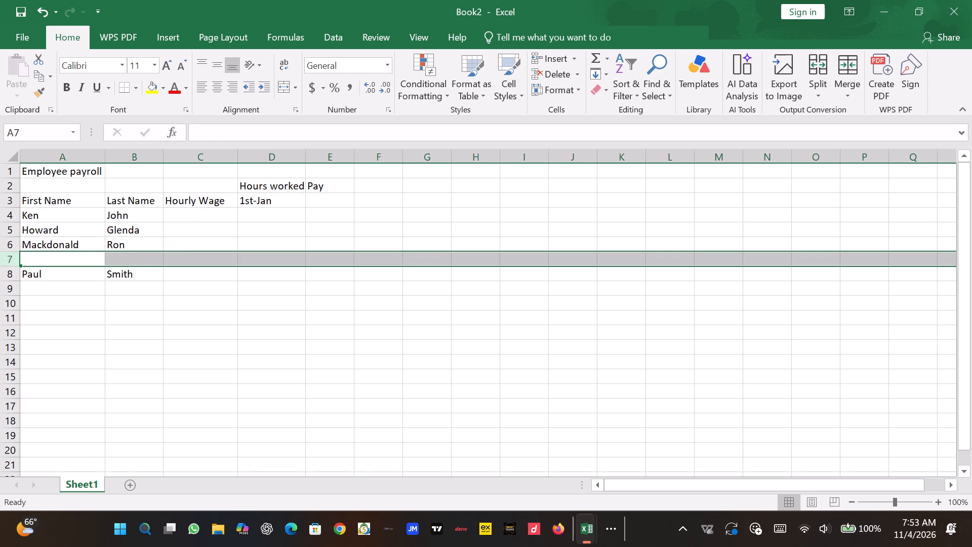
Fill the blank row 7 with the first name "Habdernez" in A7 and that employee's last name in B7.
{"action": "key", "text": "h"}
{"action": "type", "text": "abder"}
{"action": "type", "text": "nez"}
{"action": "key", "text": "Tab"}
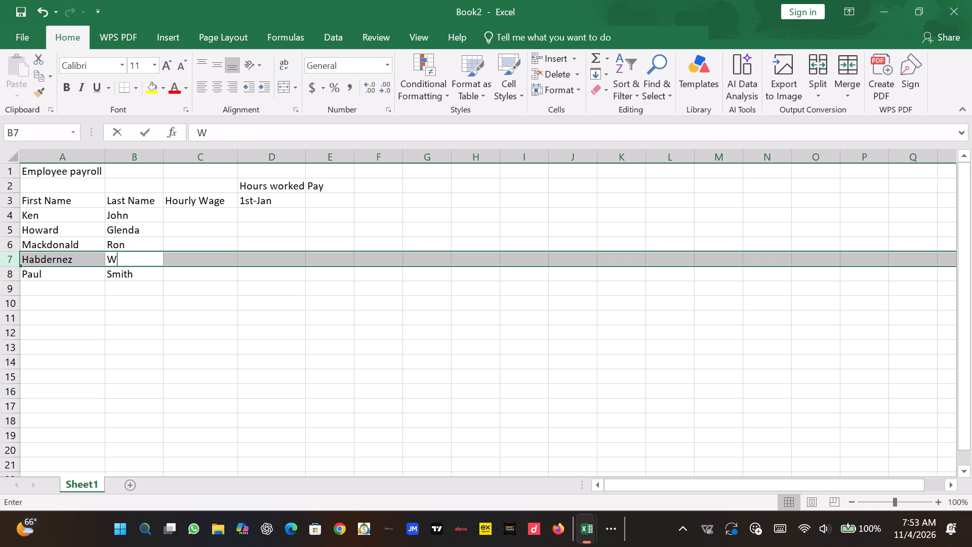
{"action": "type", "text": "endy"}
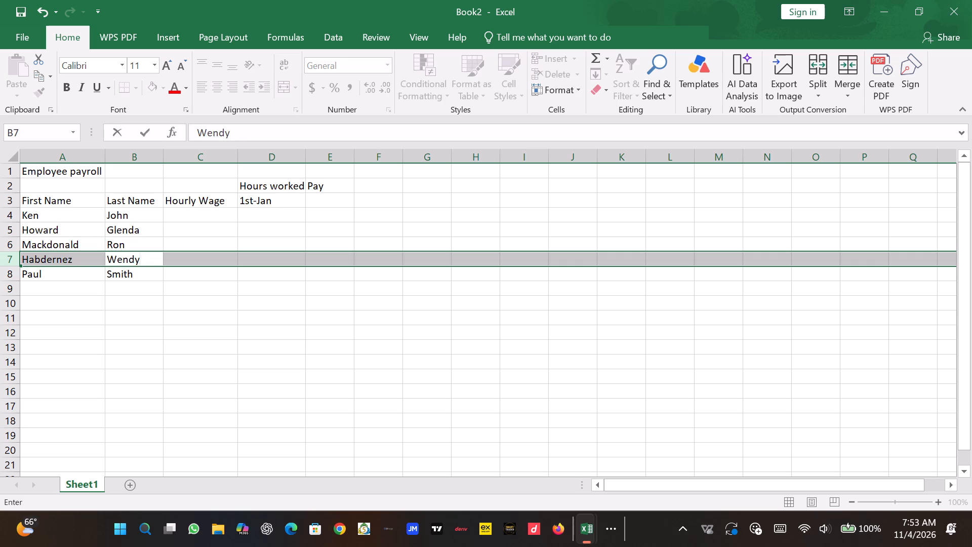
Add an employee in row 9, with the first name "Tom" in A9 and the last name in B9.
{"action": "left_click", "coordinate": [51, 288]}
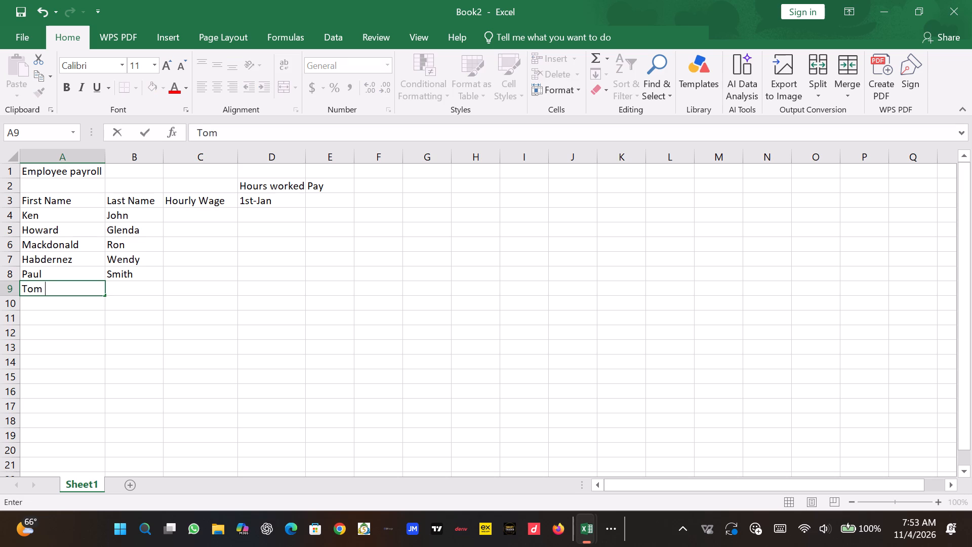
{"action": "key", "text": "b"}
{"action": "key", "text": "Tab"}
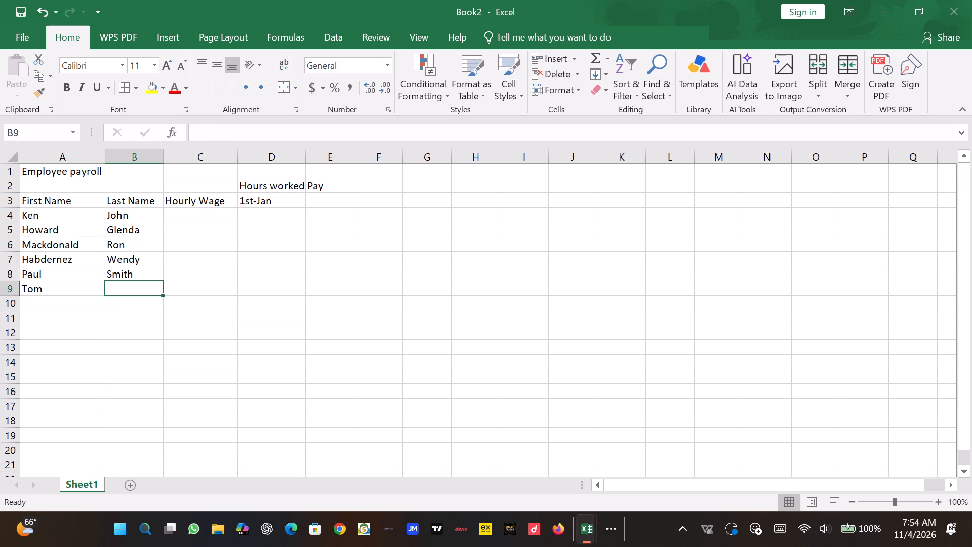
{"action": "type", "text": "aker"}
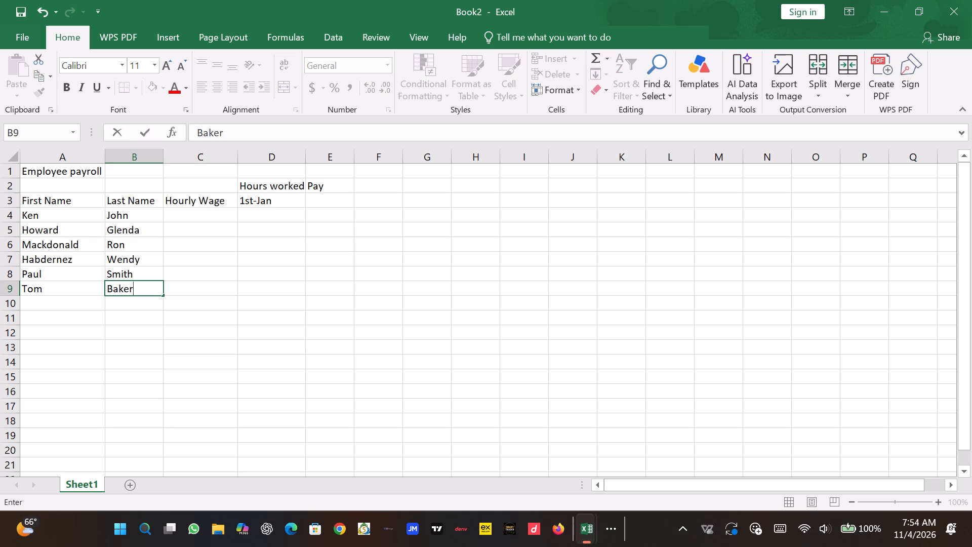
Add an employee in row 10, with the first name "Velinda" in A10 and the last name in B10.
{"action": "left_click", "coordinate": [46, 305]}
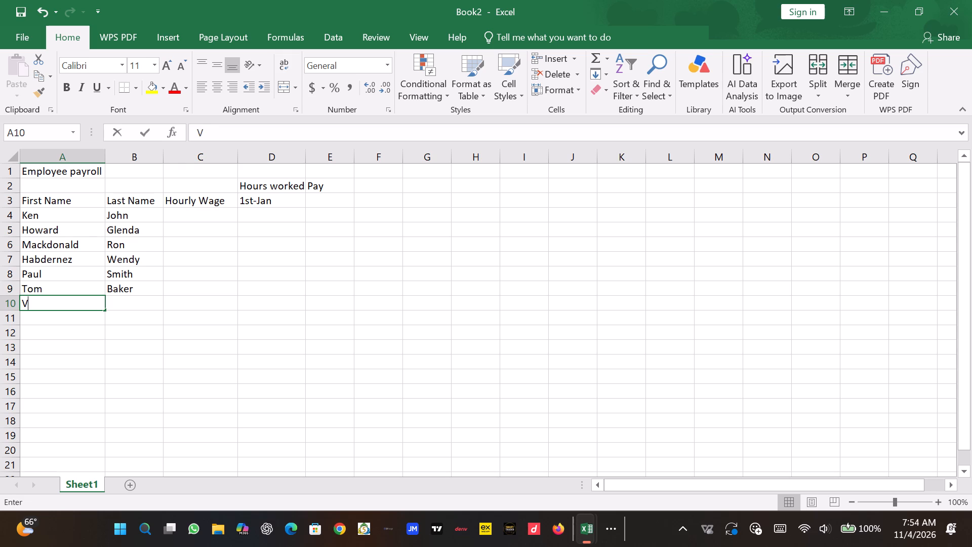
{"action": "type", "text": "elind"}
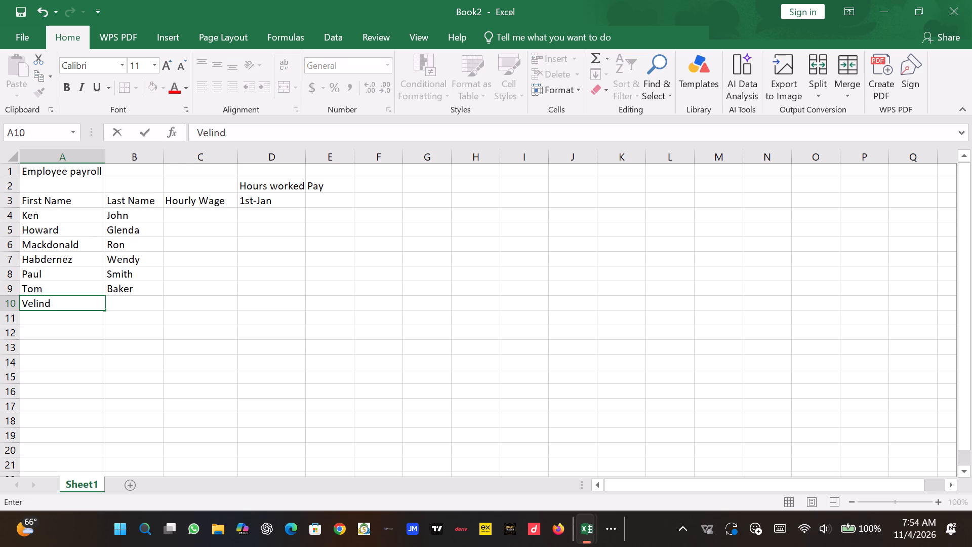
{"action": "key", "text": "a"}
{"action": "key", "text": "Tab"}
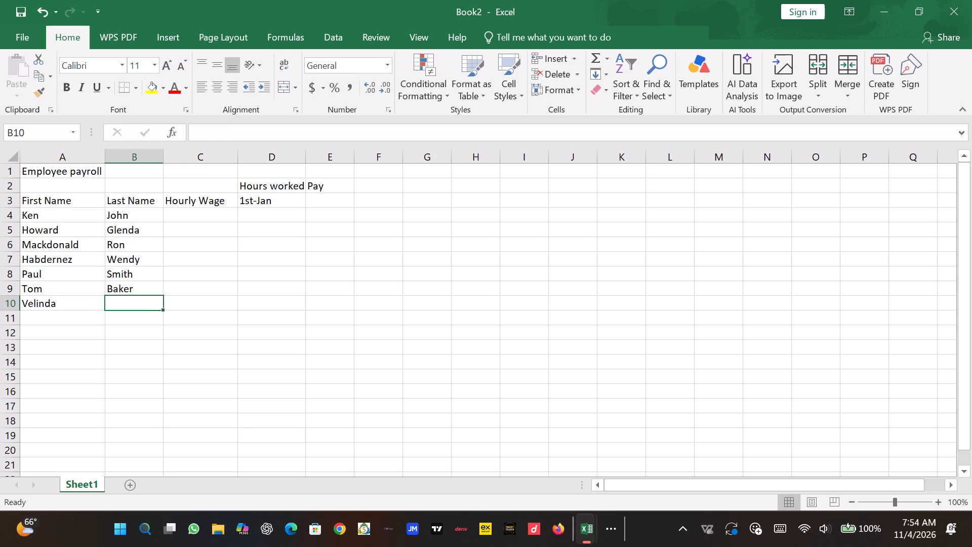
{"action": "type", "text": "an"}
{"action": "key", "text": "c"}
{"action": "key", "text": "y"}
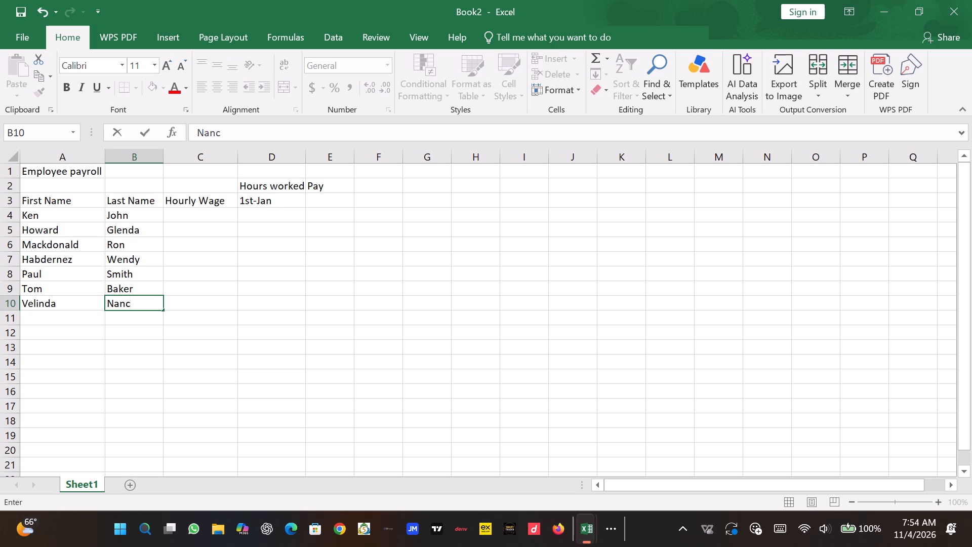
Add an employee in row 11, with the first name "Karen" in A11 and the last name in B11.
{"action": "left_click", "coordinate": [49, 318]}
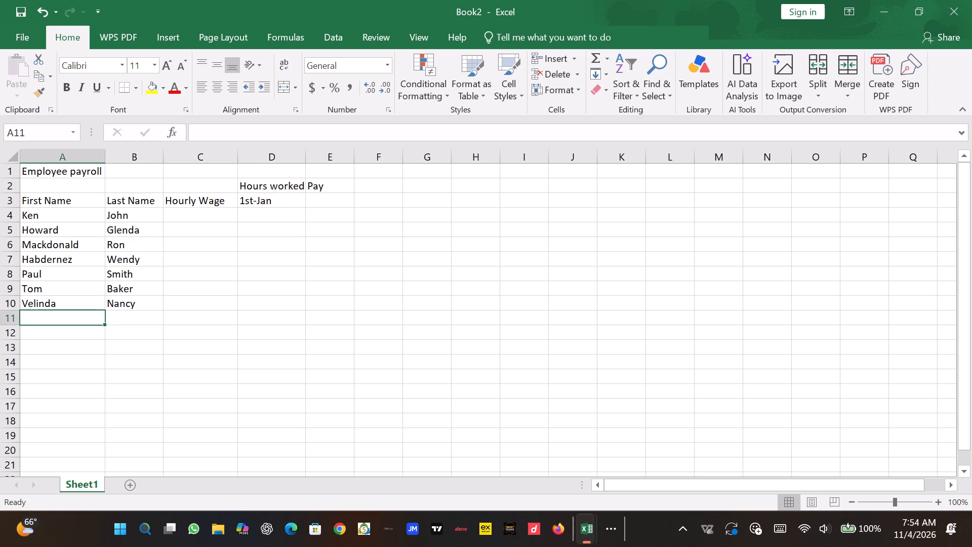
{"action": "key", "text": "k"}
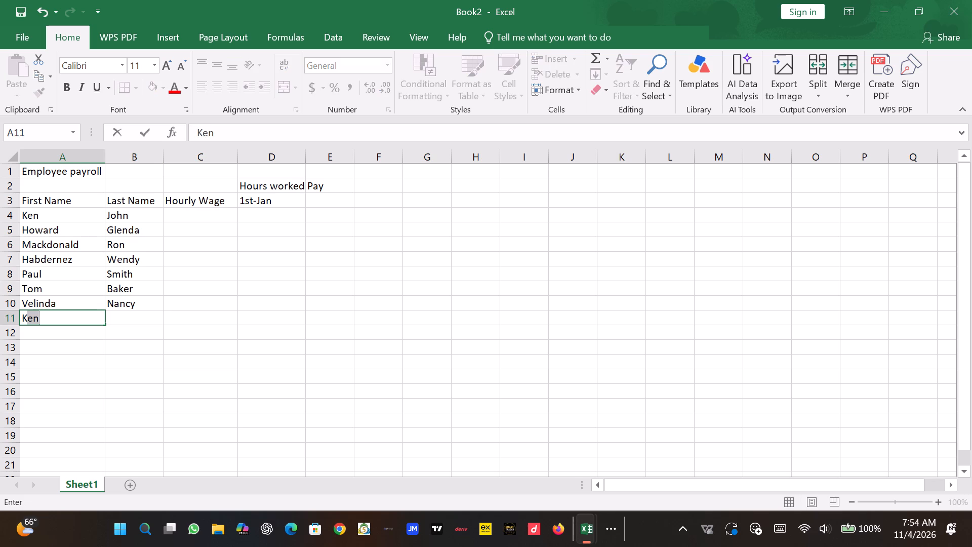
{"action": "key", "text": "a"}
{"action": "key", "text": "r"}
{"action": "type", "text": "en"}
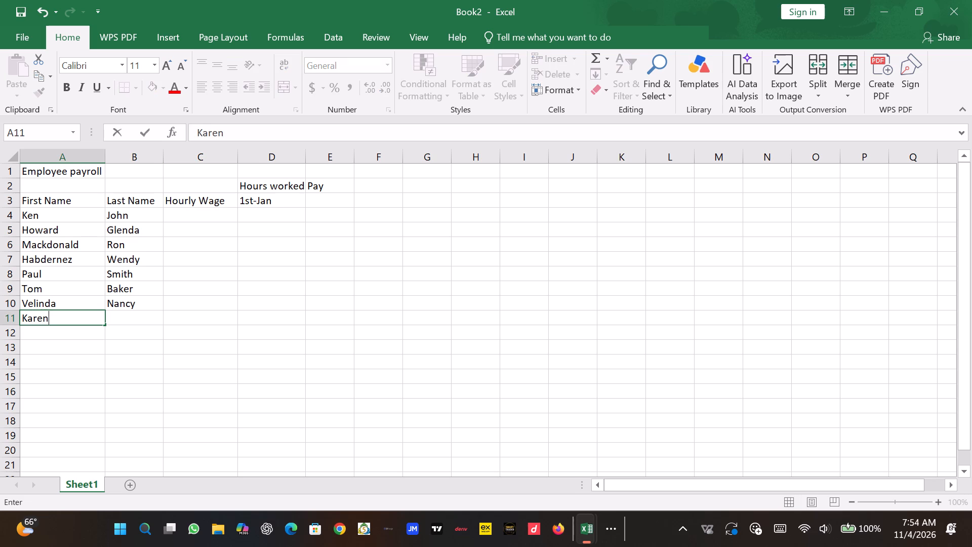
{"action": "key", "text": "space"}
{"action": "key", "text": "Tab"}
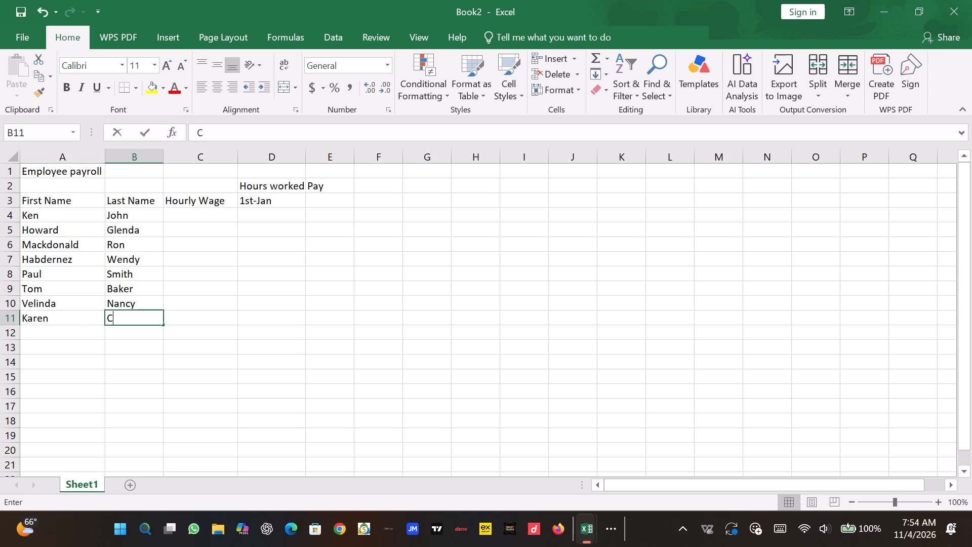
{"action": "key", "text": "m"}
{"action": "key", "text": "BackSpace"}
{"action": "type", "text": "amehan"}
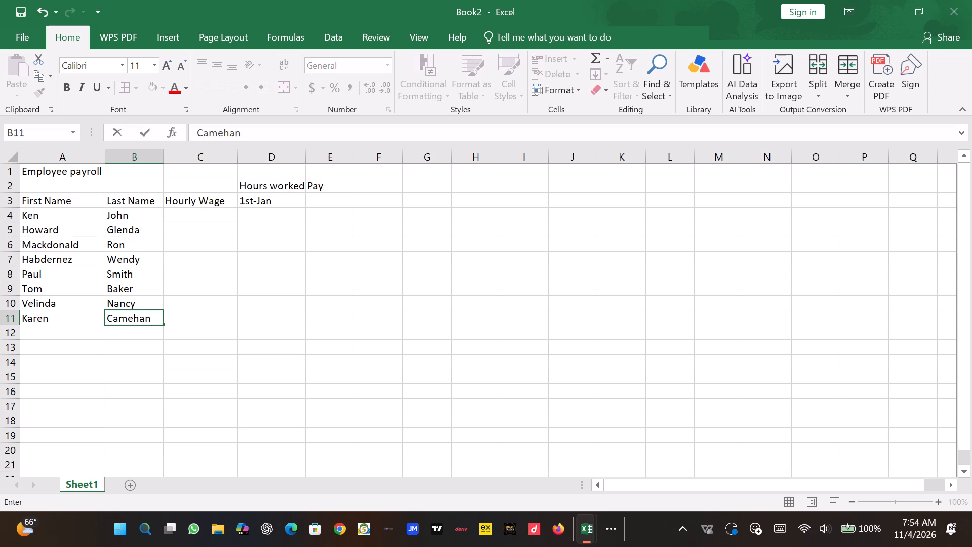
Add an employee in row 12, with "Westerfield" as first name in A12 and the last name in B12.
{"action": "left_click", "coordinate": [42, 330]}
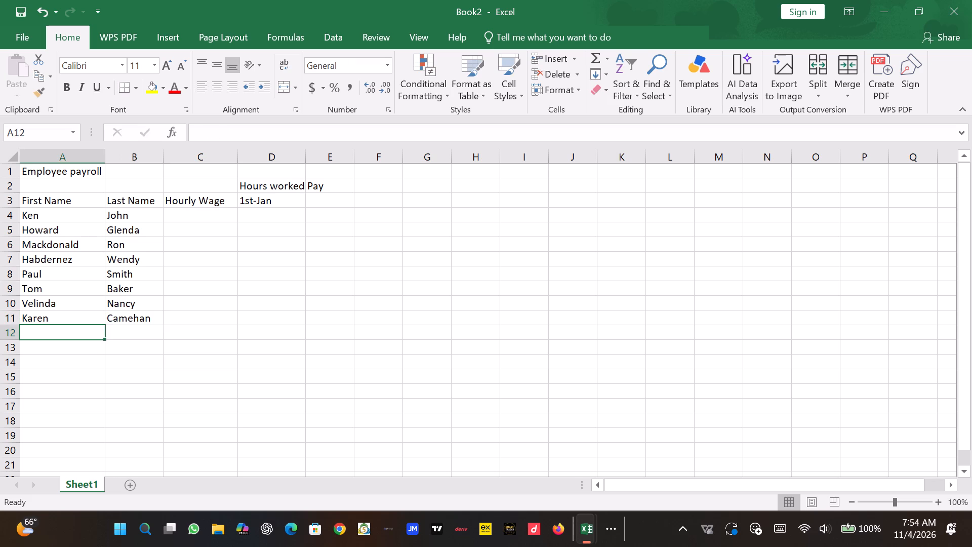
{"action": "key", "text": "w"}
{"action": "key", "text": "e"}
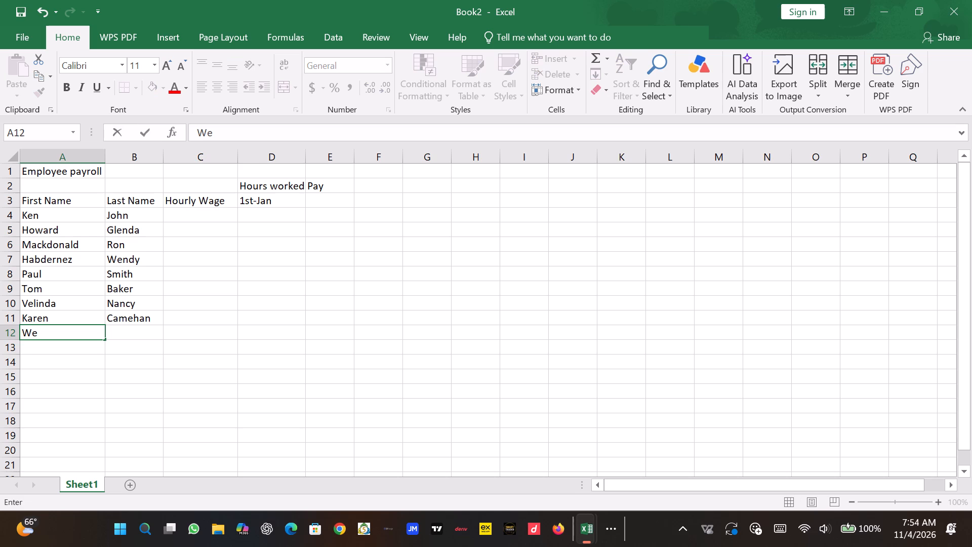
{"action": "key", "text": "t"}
{"action": "key", "text": "BackSpace"}
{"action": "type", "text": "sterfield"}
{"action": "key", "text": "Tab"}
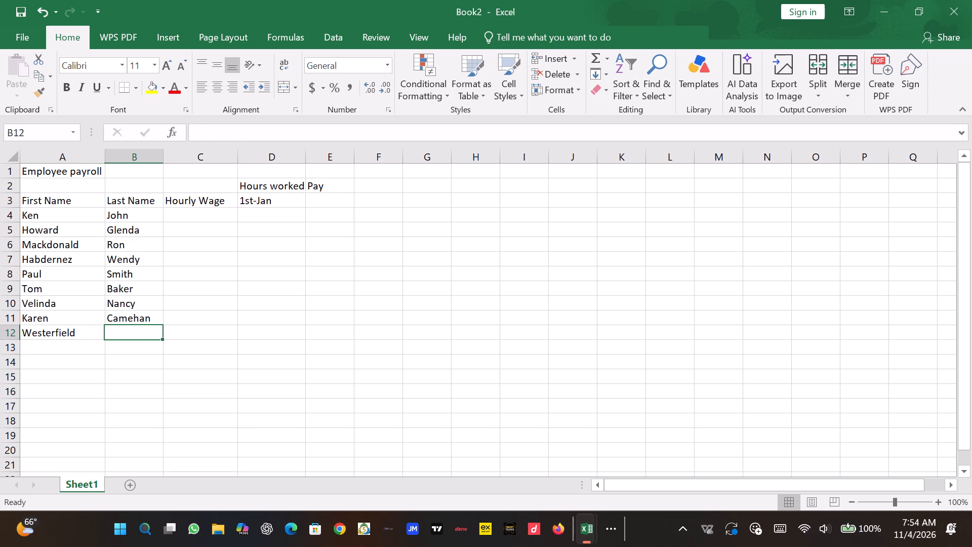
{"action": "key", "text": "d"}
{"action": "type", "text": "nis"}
Add an employee in row 13, with "Penfold" as first name in A13 and the last name in B13.
{"action": "left_click", "coordinate": [51, 357]}
{"action": "left_click_drag", "start_coordinate": [51, 357], "coordinate": [52, 348]}
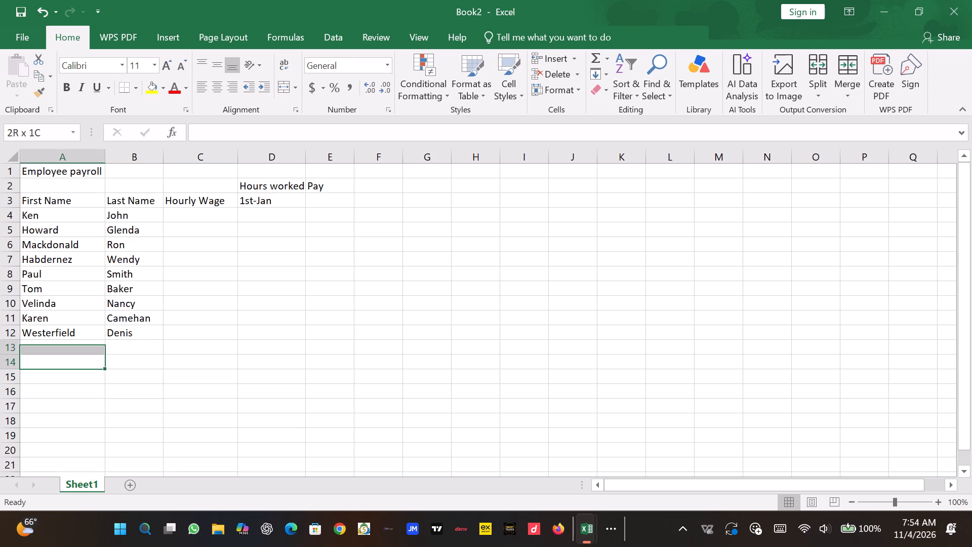
{"action": "left_click_drag", "start_coordinate": [52, 348], "coordinate": [52, 346]}
{"action": "left_click", "coordinate": [52, 346]}
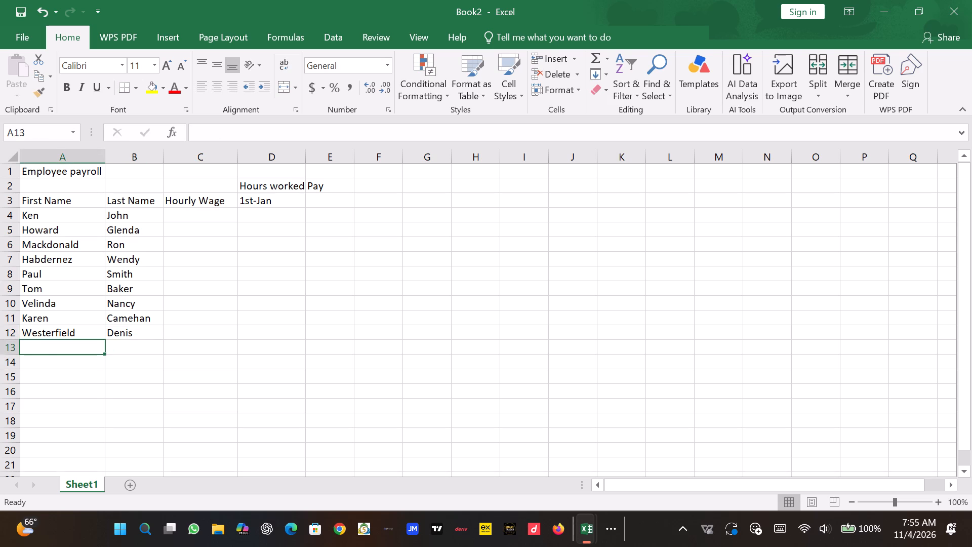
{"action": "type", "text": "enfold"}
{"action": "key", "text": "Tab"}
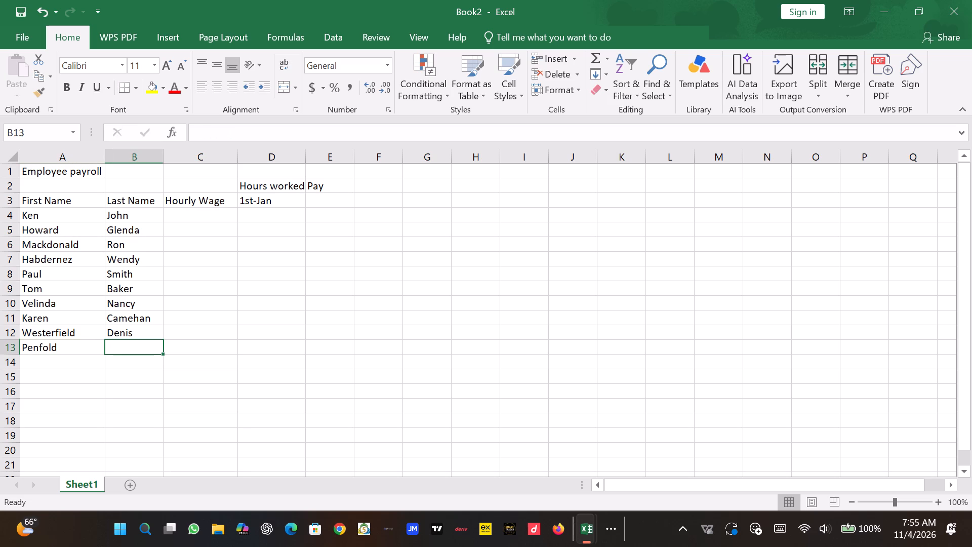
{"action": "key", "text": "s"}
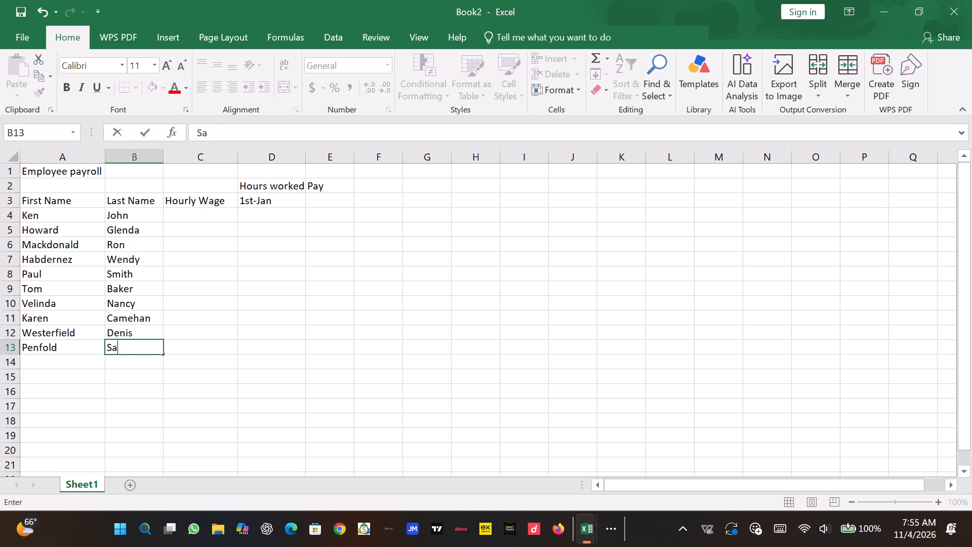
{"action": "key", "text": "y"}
Add an employee in row 14, with "Halington" as first name in A14 and the last name in B14.
{"action": "left_click", "coordinate": [34, 362]}
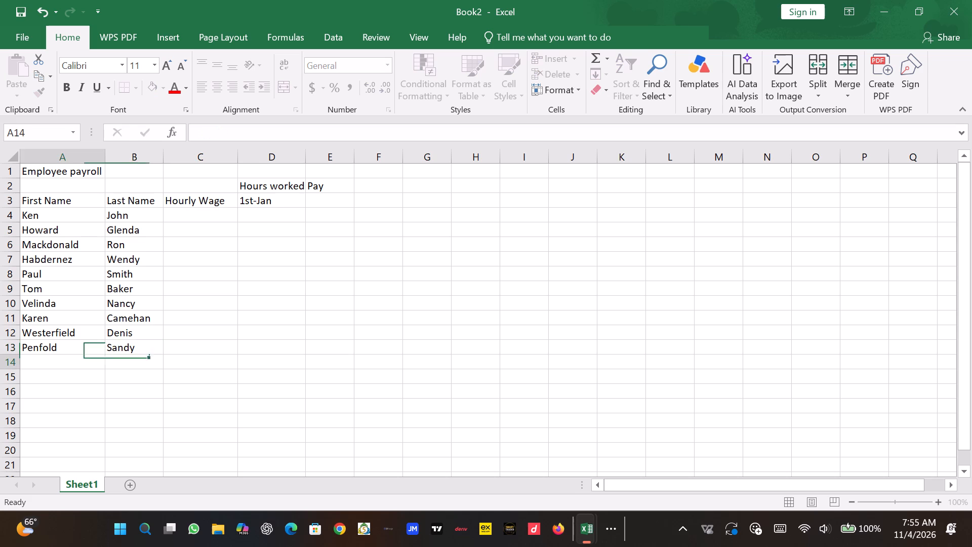
{"action": "scroll", "coordinate": [64, 335], "scroll_direction": "down", "scroll_amount": 2}
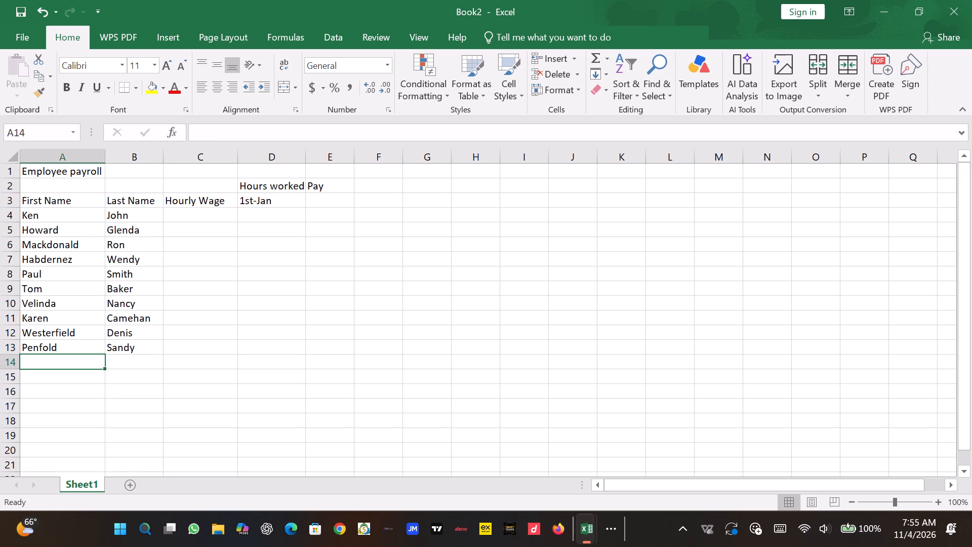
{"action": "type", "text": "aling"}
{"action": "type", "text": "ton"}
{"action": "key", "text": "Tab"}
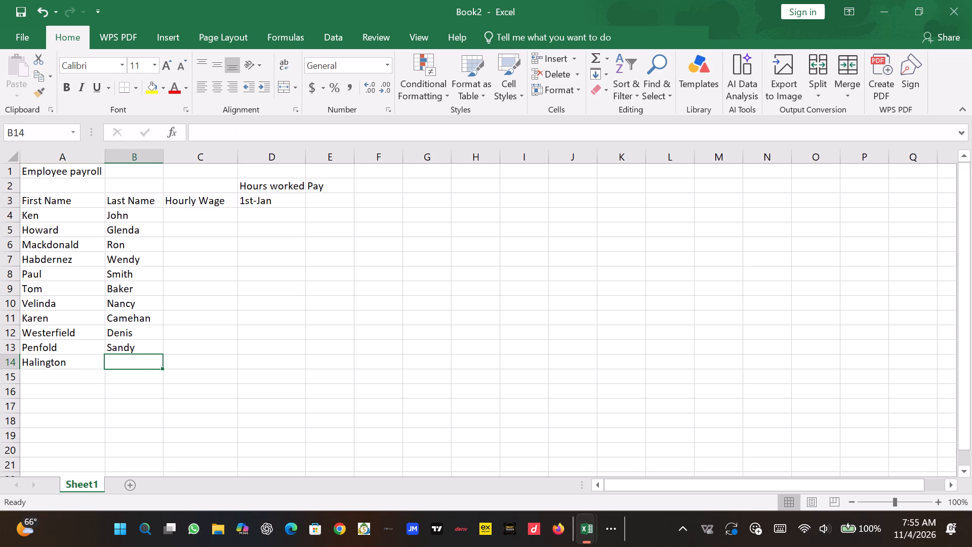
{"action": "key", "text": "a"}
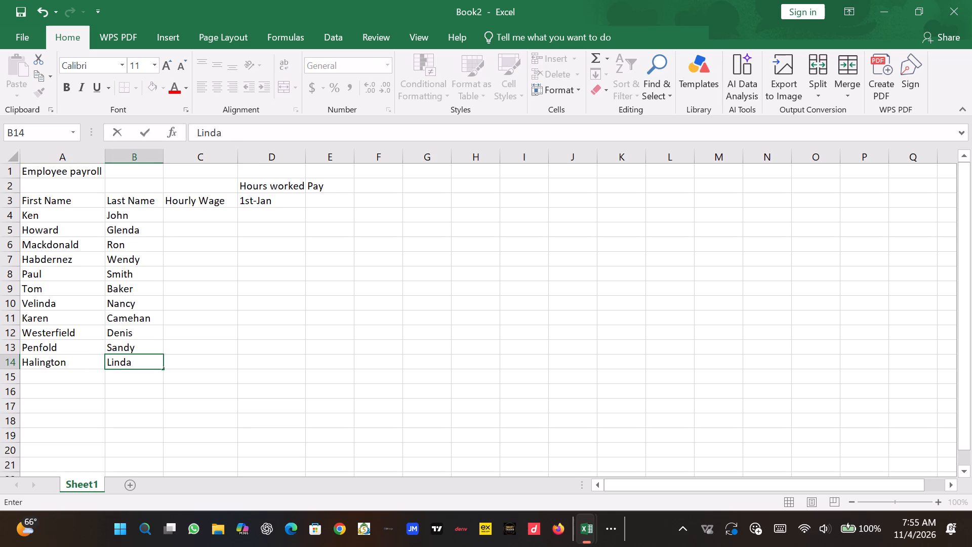
Add an employee in row 15, with "Young" as first name in A15 and the last name in B15.
{"action": "left_click", "coordinate": [49, 373]}
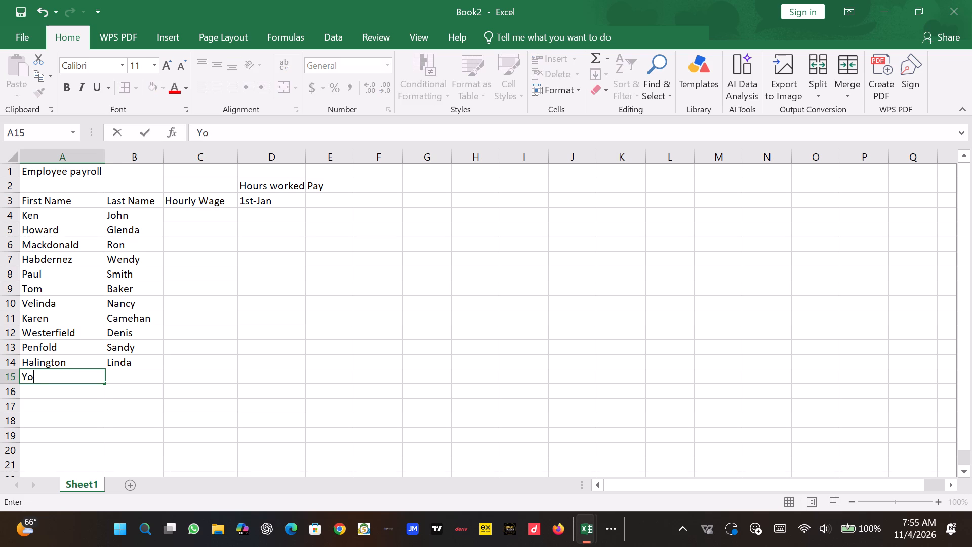
{"action": "key", "text": "Tab"}
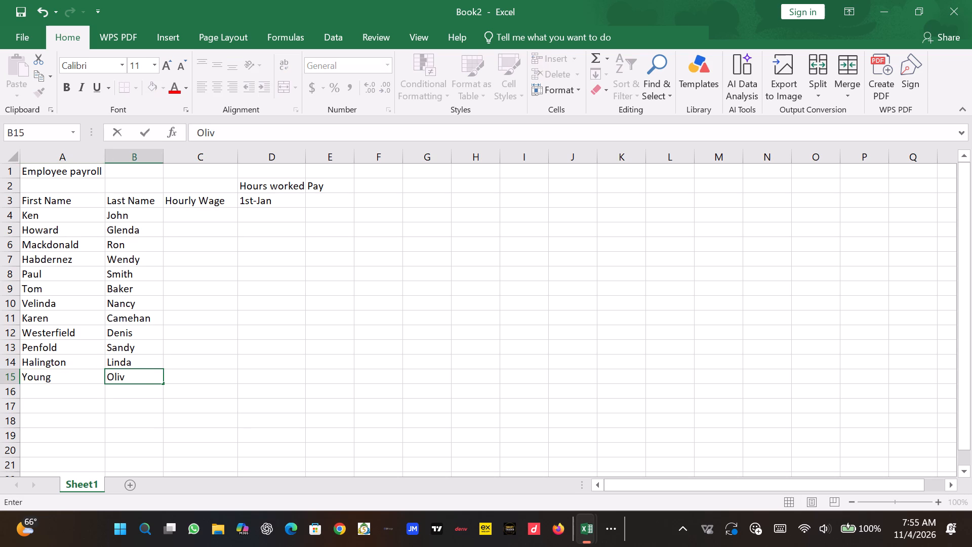
Add an employee in row 16, with "Antony" as first name in A16 and the last name in B16.
{"action": "left_click", "coordinate": [46, 390]}
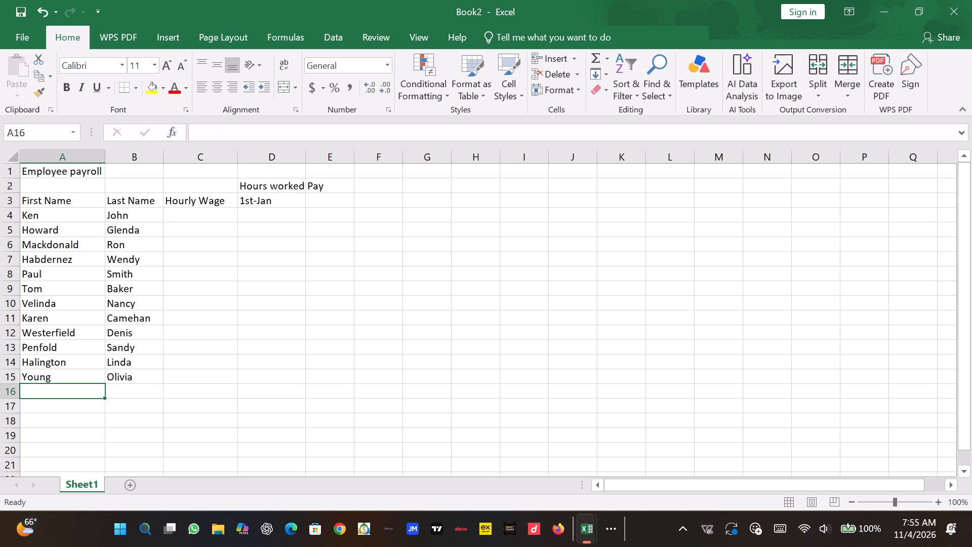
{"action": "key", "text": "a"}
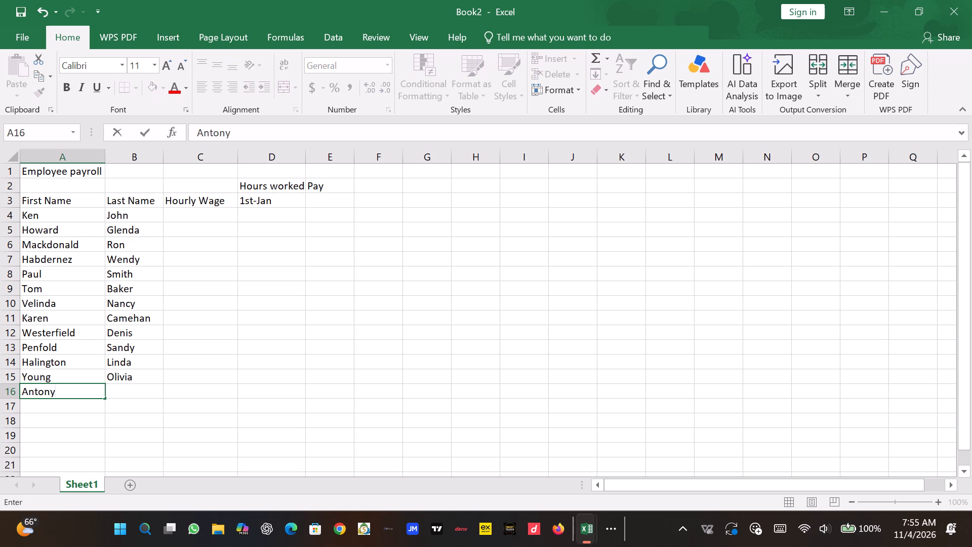
{"action": "key", "text": "Tab"}
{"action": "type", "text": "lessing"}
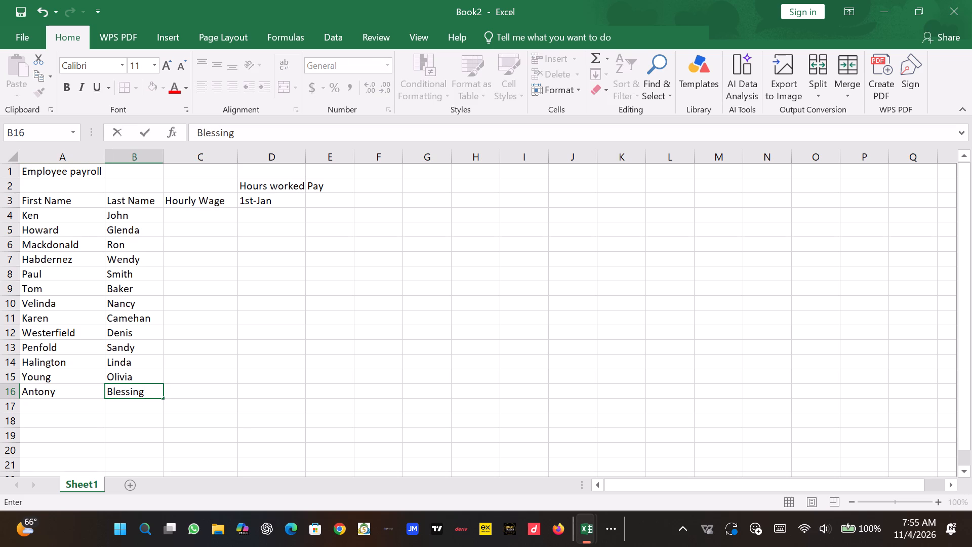
Add an employee in row 17, with "Norman" as first name in A17 and the last name in B17.
{"action": "left_click", "coordinate": [48, 408]}
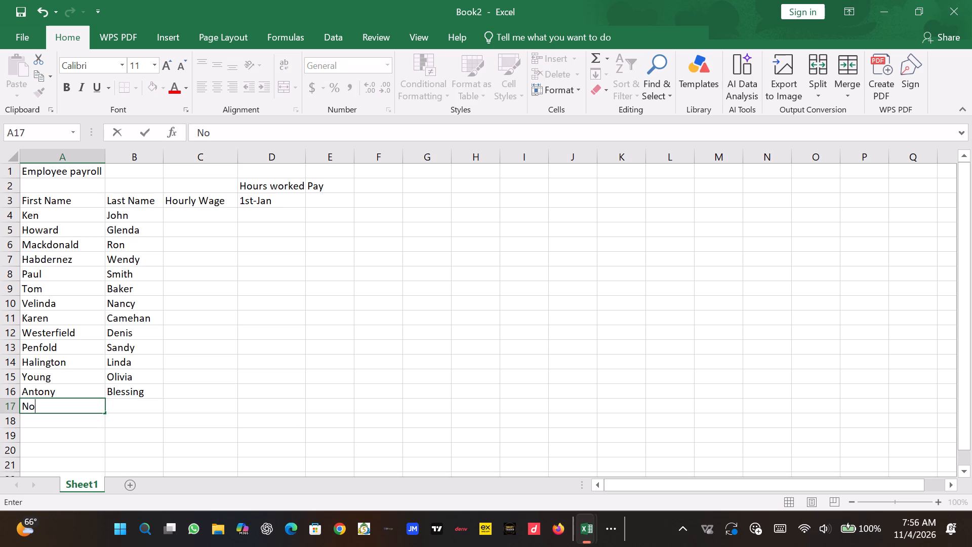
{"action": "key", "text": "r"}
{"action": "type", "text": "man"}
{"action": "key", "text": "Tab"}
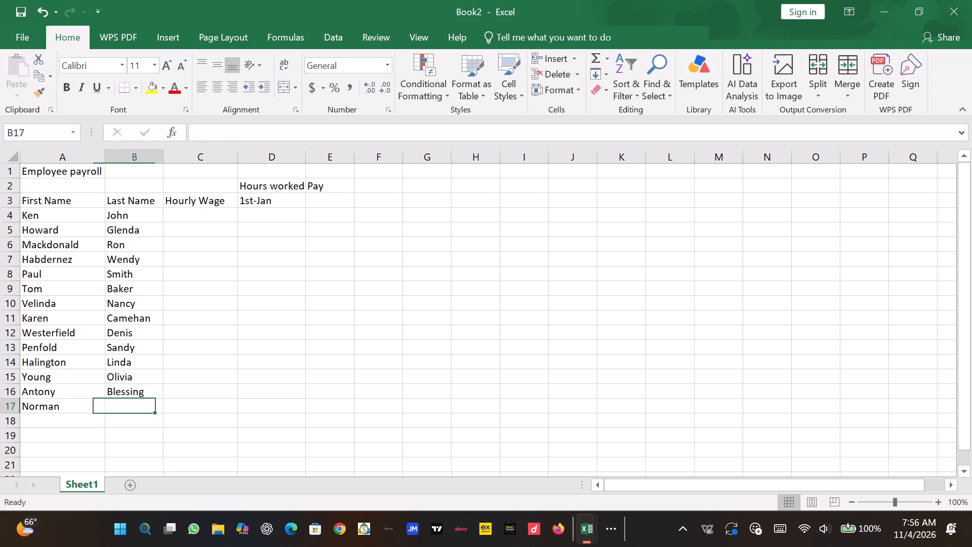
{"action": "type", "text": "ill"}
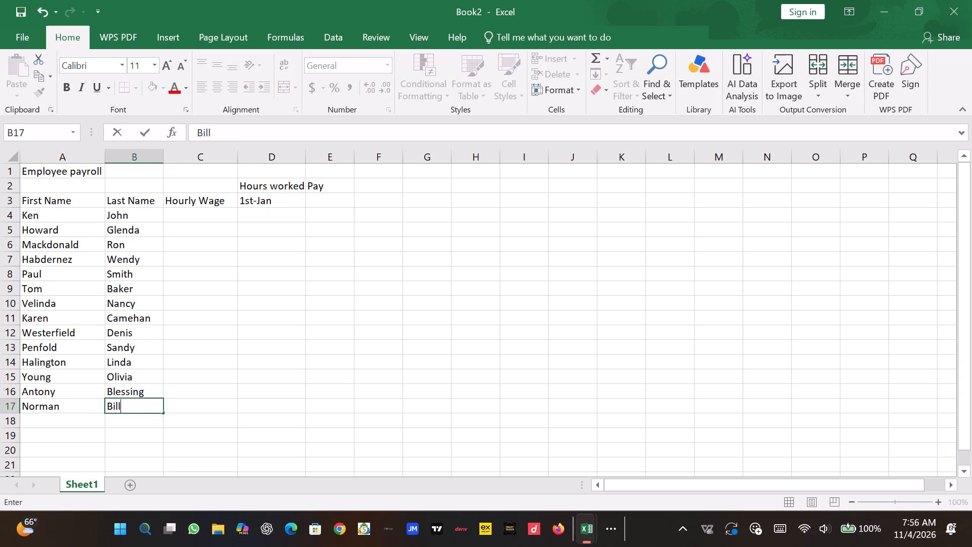
Add an employee in row 18, with "Chandra" as first name in A18 and the last name in B18.
{"action": "left_click", "coordinate": [51, 417]}
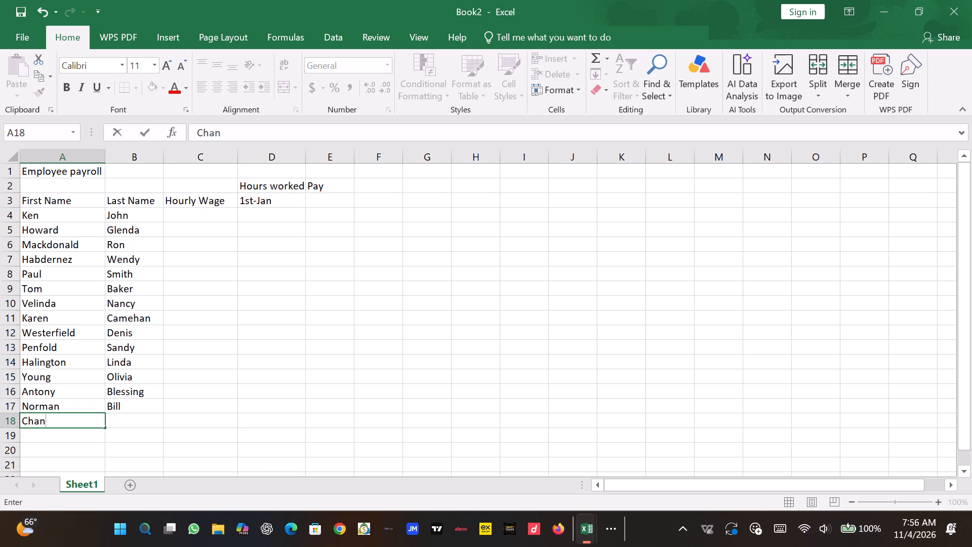
{"action": "key", "text": "Tab"}
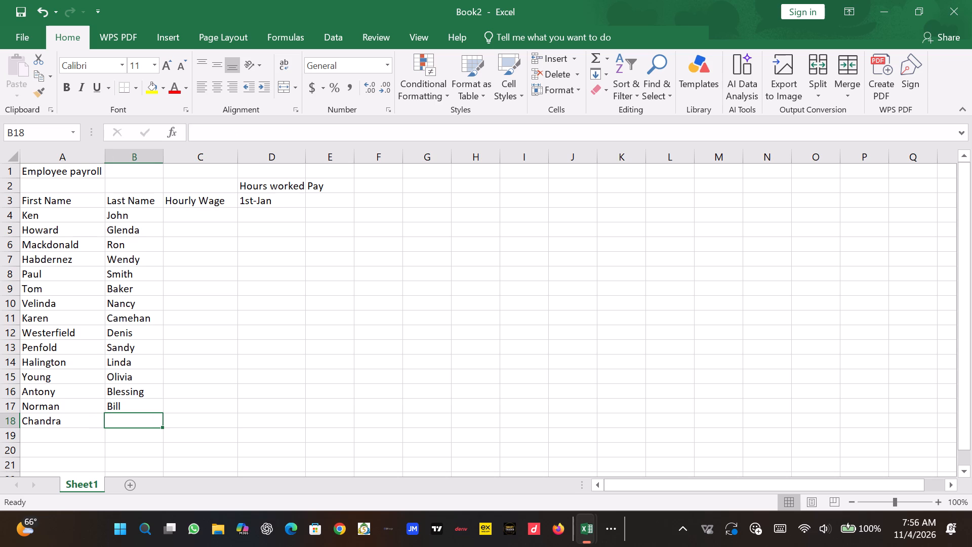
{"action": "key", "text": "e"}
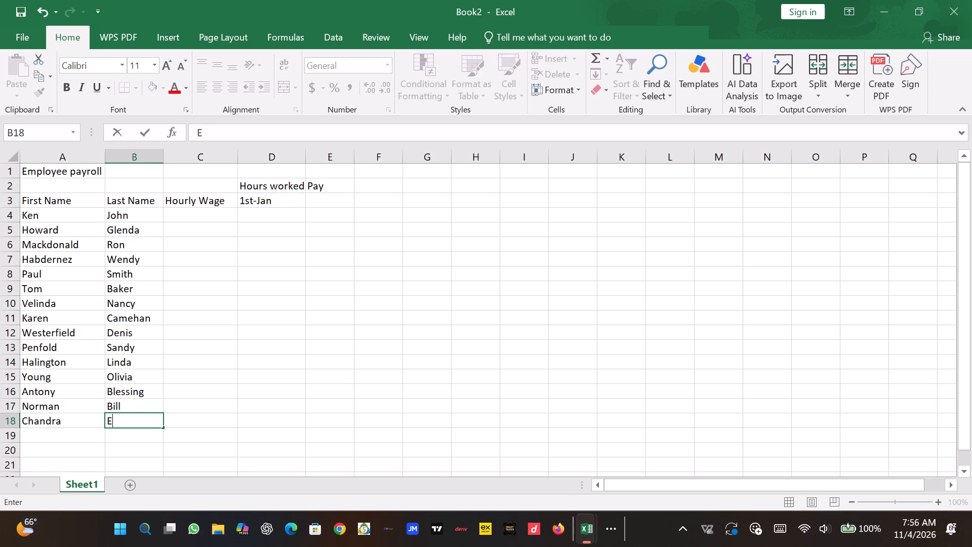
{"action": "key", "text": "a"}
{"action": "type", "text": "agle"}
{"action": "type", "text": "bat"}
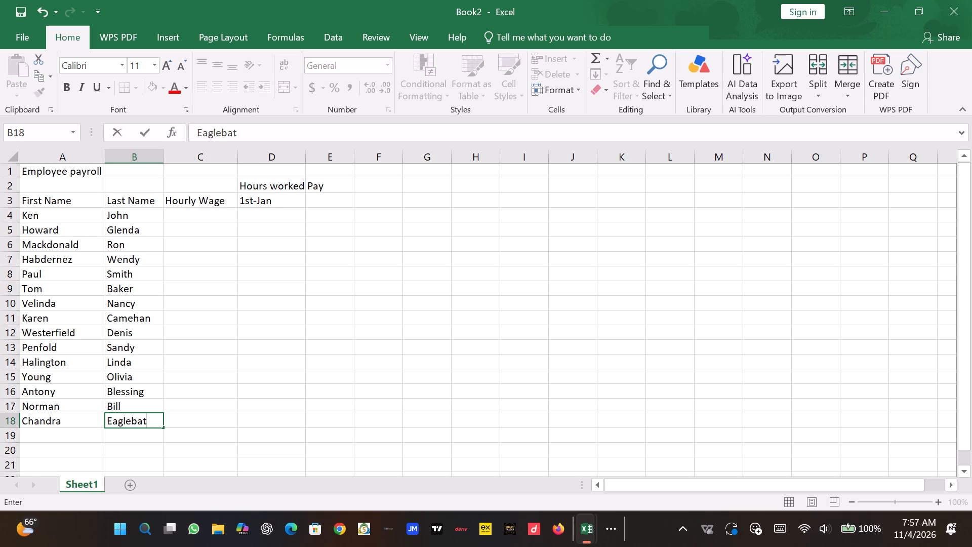
Add an employee in row 19, with "Norman" as first name in A19 and the last name in B19.
{"action": "left_click", "coordinate": [44, 441]}
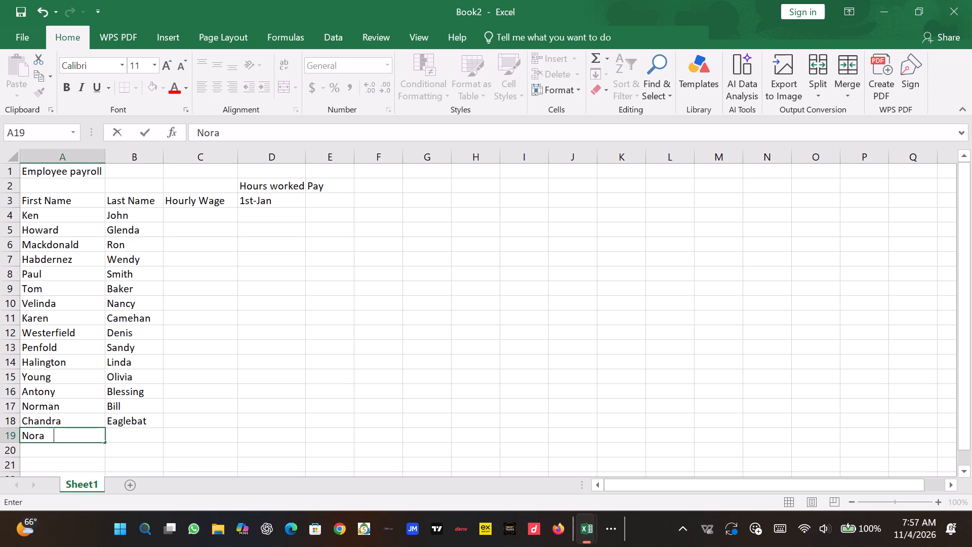
{"action": "key", "text": "BackSpace"}
{"action": "key", "text": "BackSpace"}
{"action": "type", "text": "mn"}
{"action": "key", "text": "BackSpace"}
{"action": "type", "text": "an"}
{"action": "left_click", "coordinate": [132, 435]}
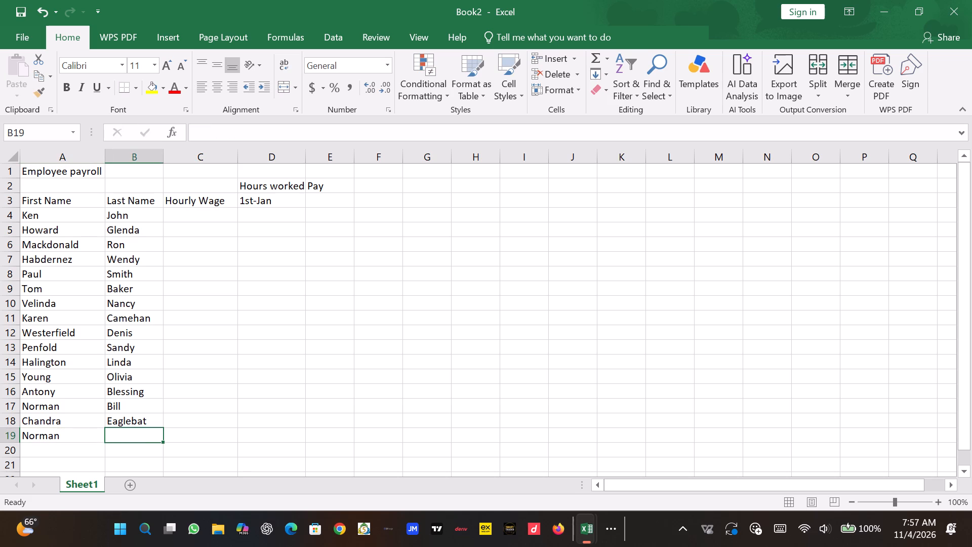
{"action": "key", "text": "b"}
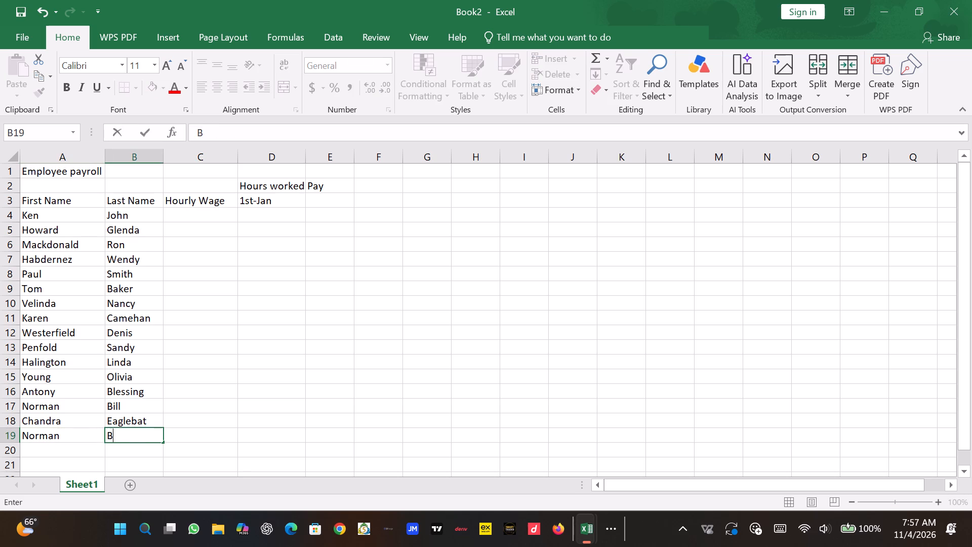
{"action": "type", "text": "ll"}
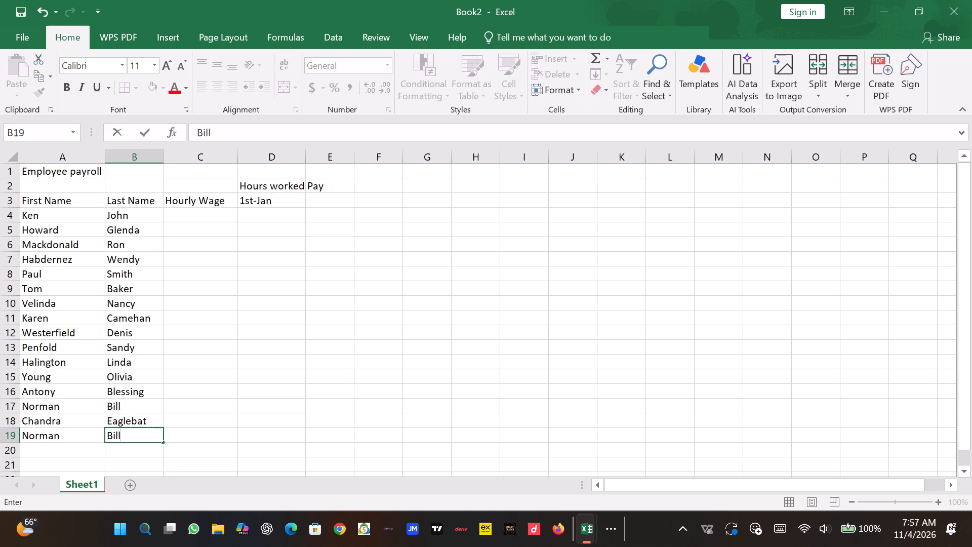
Add an employee in row 20, with "Trent" as first name in A20 and the last name in B20.
{"action": "left_click", "coordinate": [87, 458]}
{"action": "left_click", "coordinate": [79, 445]}
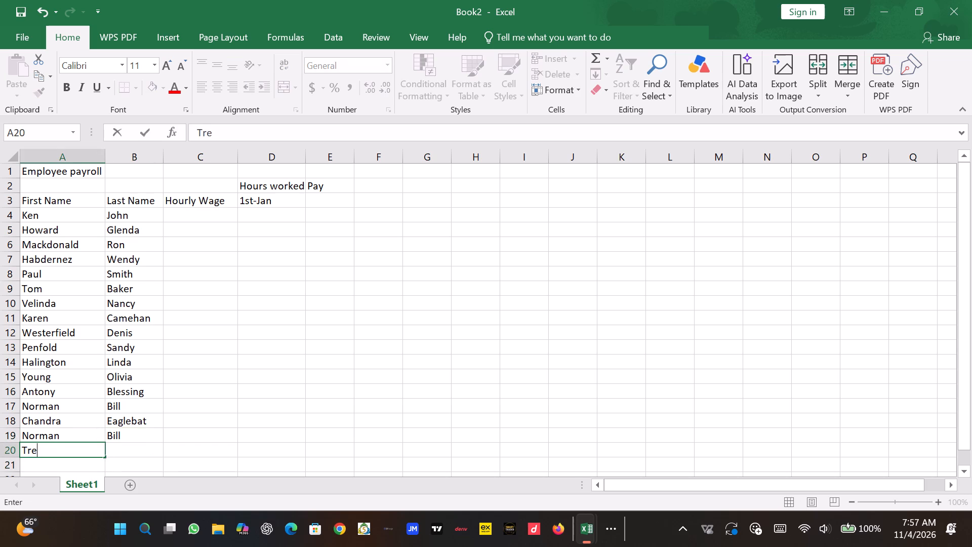
{"action": "key", "text": "Tab"}
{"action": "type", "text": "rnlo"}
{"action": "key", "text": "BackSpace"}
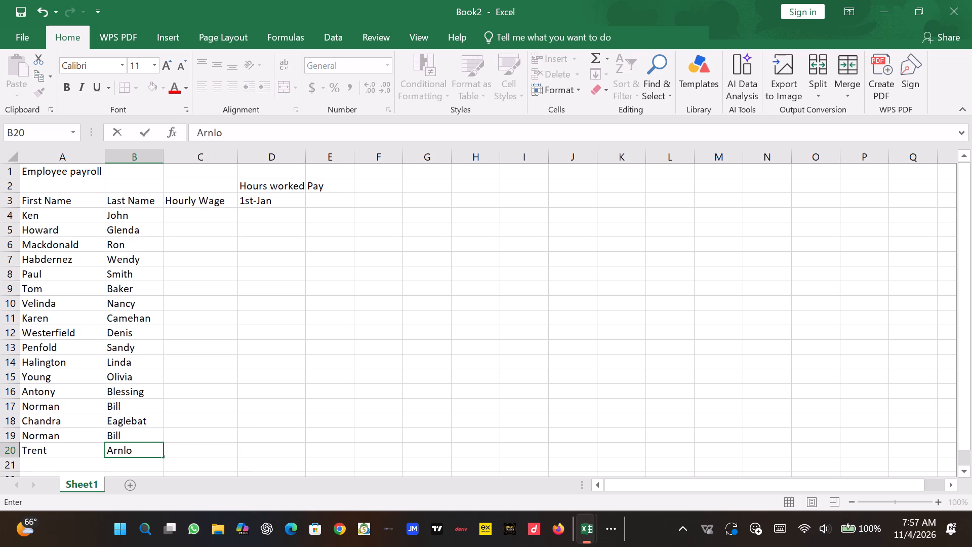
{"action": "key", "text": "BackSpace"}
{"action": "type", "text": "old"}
Add an employee in row 21, with "Tophill" as first name in A21 and the last name in B21.
{"action": "left_click", "coordinate": [83, 462]}
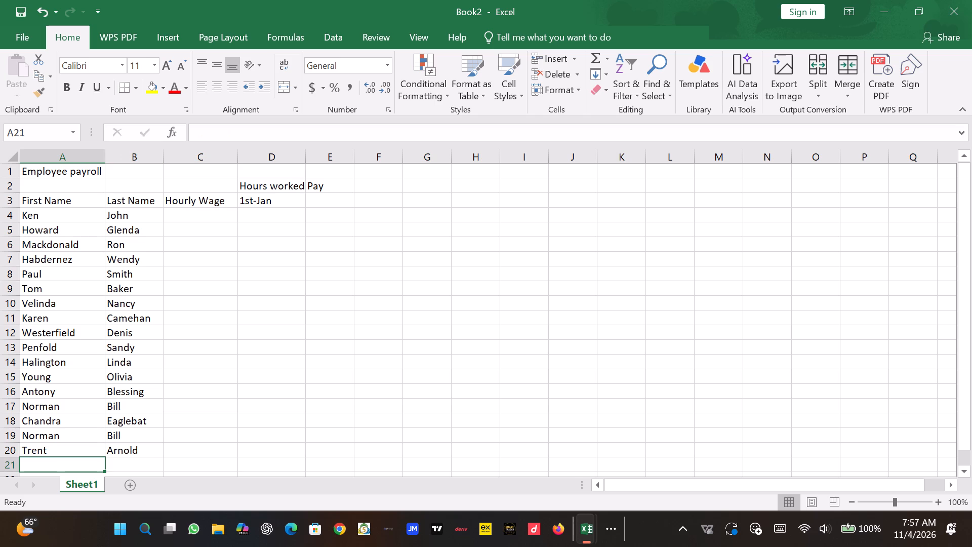
{"action": "scroll", "coordinate": [84, 421], "scroll_direction": "down", "scroll_amount": 1}
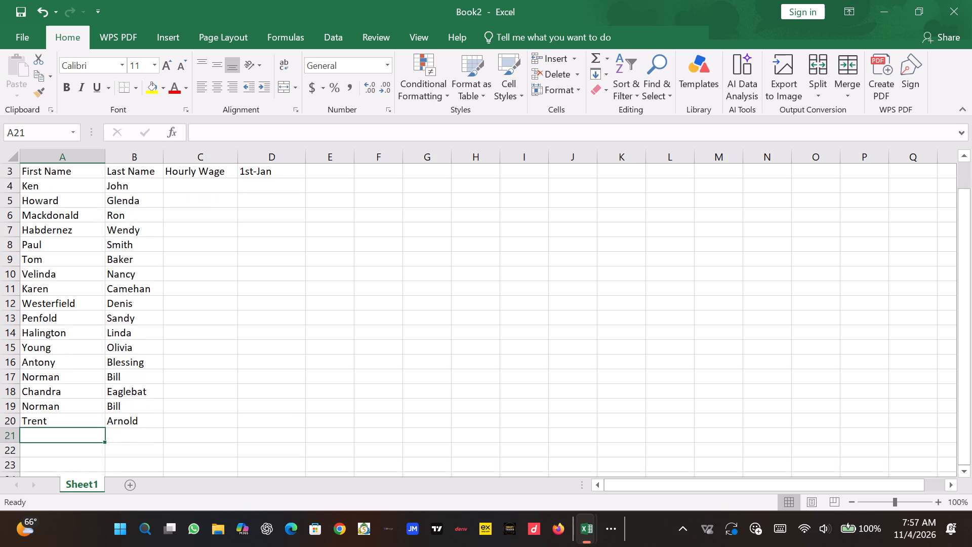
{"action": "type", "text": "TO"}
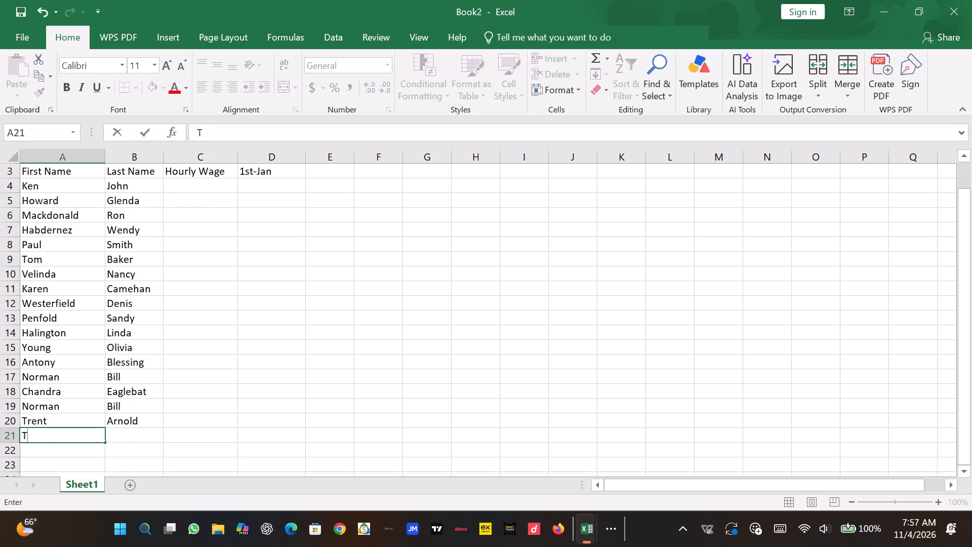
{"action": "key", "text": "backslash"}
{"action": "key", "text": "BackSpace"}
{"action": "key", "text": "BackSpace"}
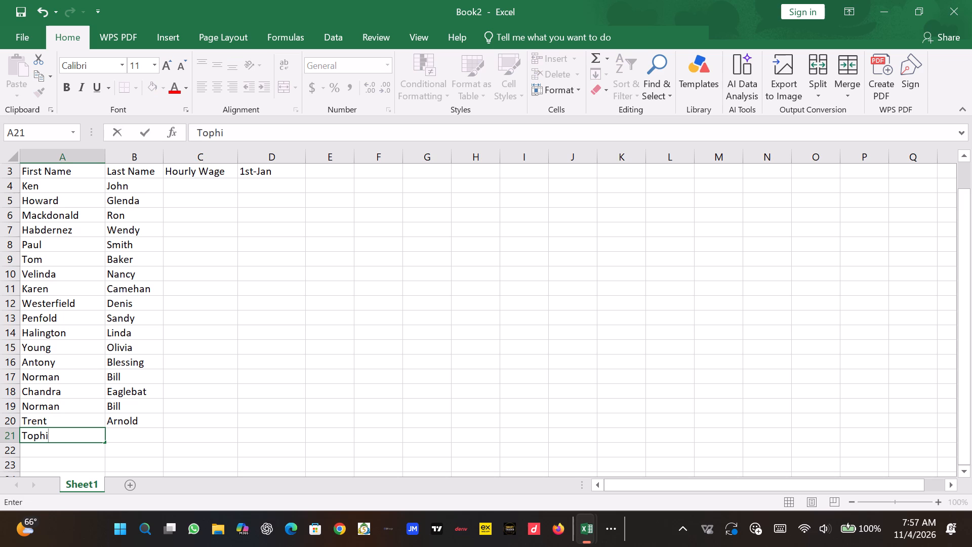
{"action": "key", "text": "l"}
{"action": "left_click", "coordinate": [118, 433]}
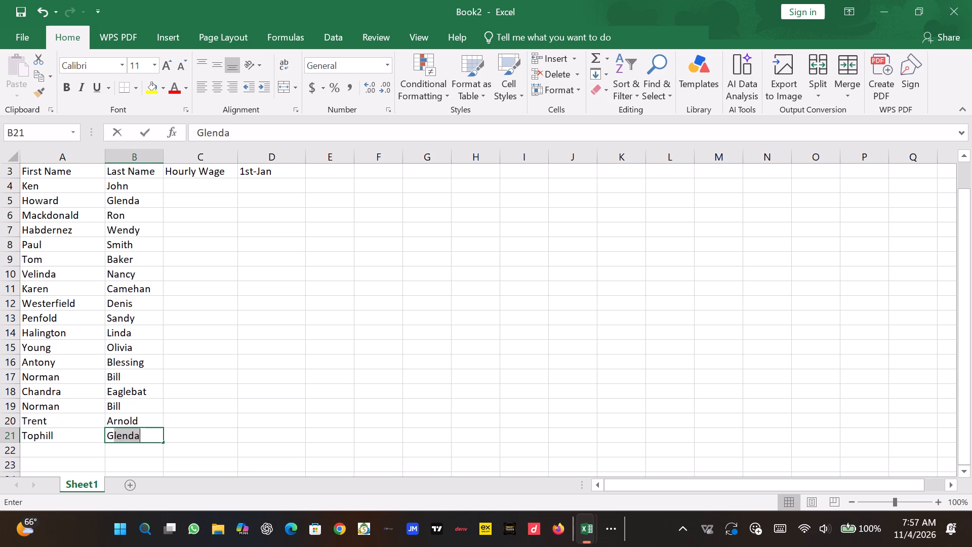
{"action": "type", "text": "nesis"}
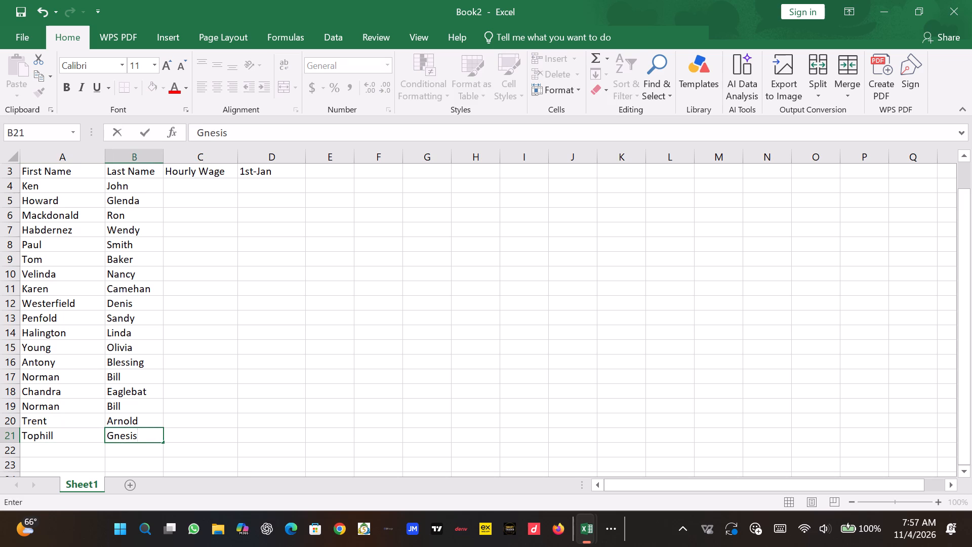
{"action": "left_click", "coordinate": [113, 443]}
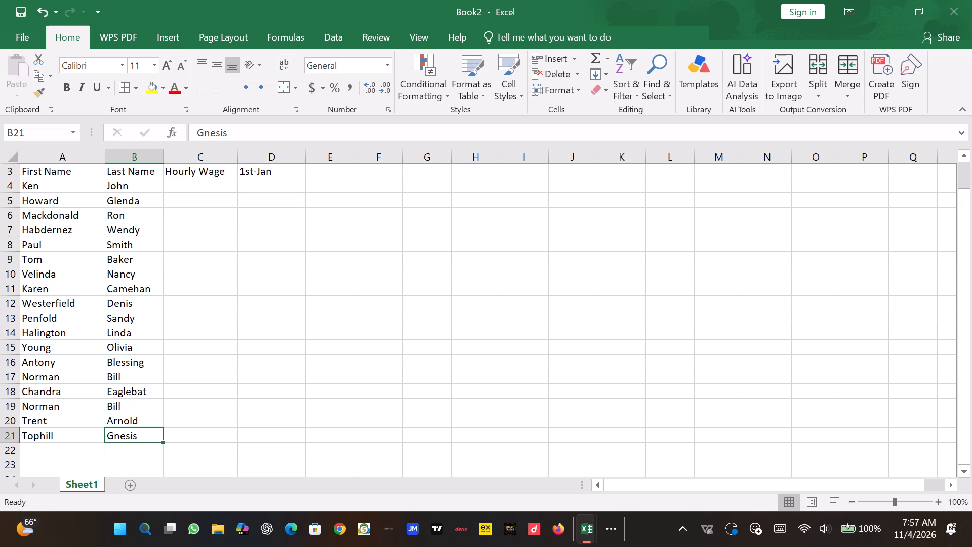
{"action": "key", "text": "BackSpace"}
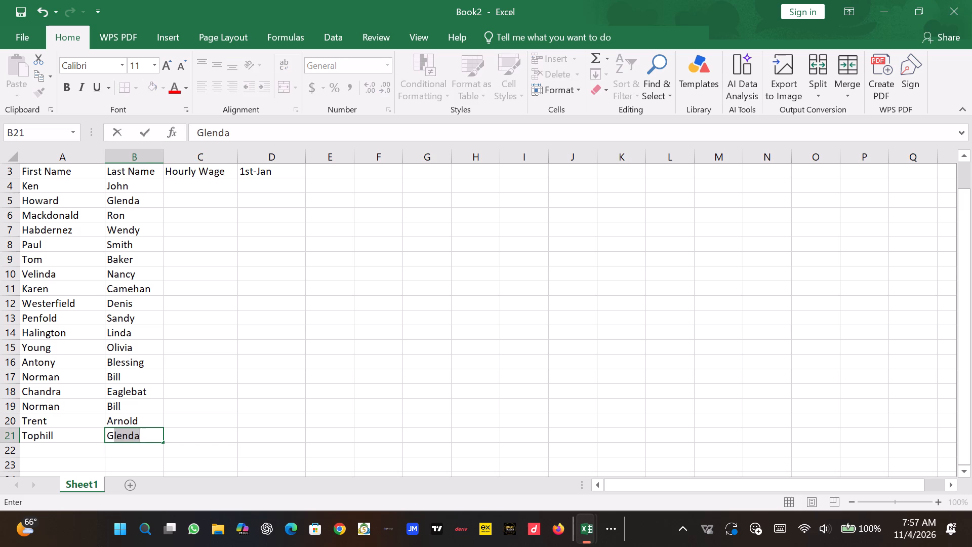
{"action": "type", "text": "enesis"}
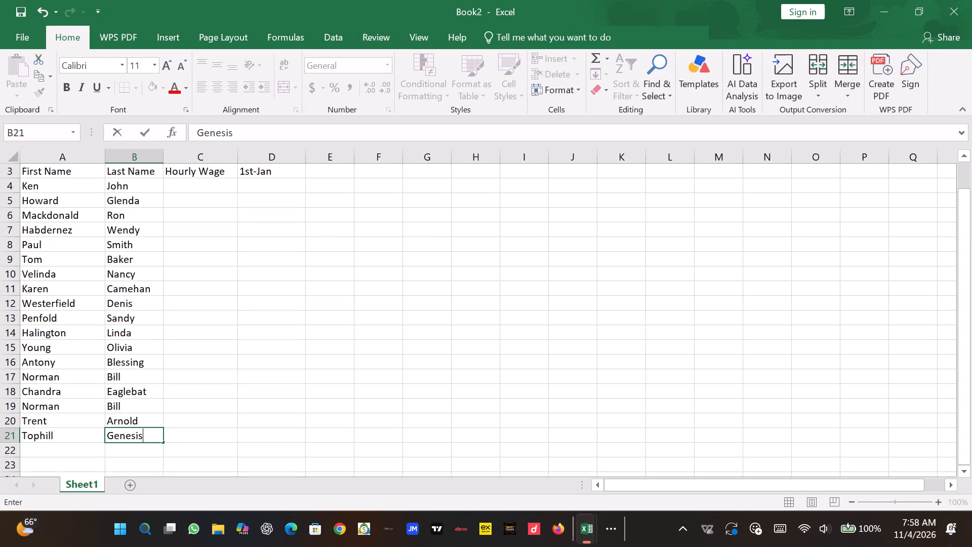
Enter an hourly wage of 15.90 in C4 for the first employee in the list.
{"action": "left_click", "coordinate": [204, 192]}
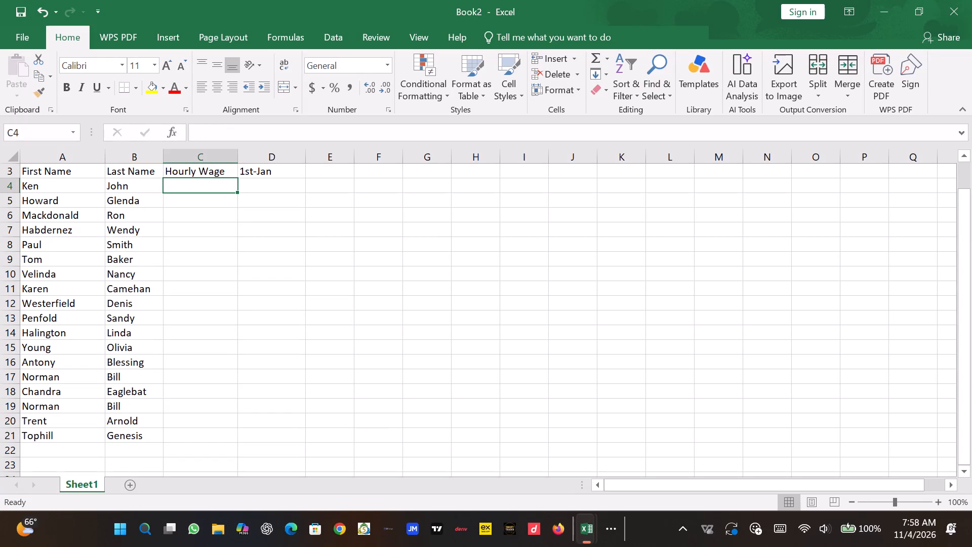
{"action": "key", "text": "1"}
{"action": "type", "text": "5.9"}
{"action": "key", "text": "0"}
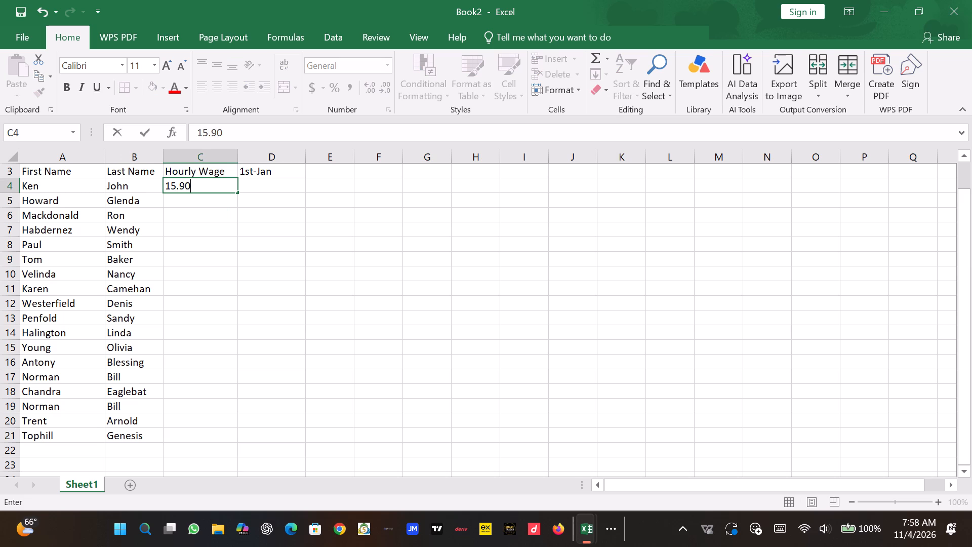
Enter hourly wages of 10.0 in C5 and 22.0 in C6.
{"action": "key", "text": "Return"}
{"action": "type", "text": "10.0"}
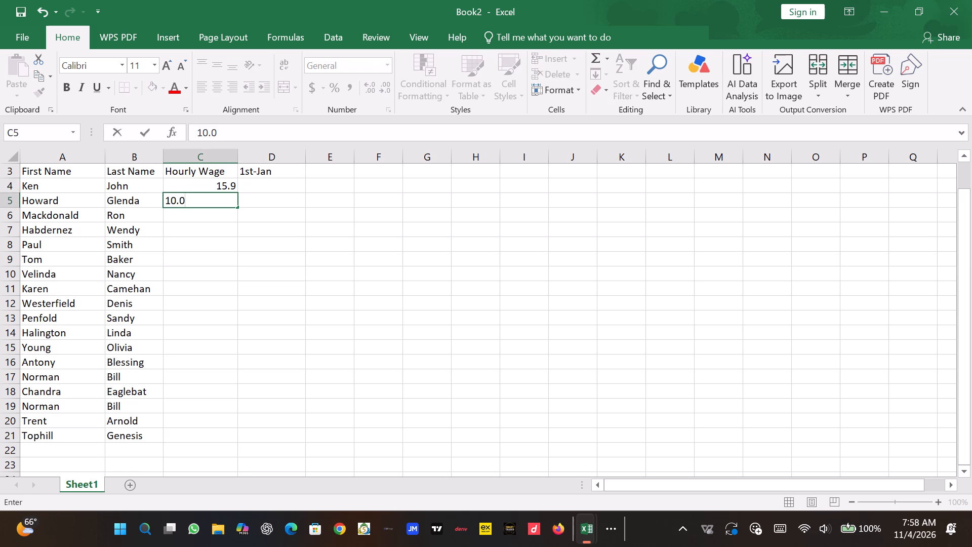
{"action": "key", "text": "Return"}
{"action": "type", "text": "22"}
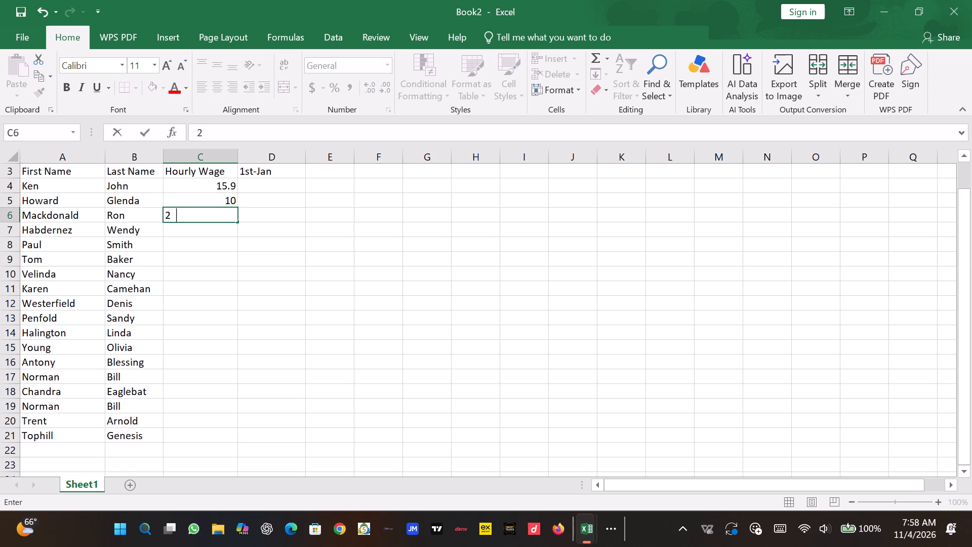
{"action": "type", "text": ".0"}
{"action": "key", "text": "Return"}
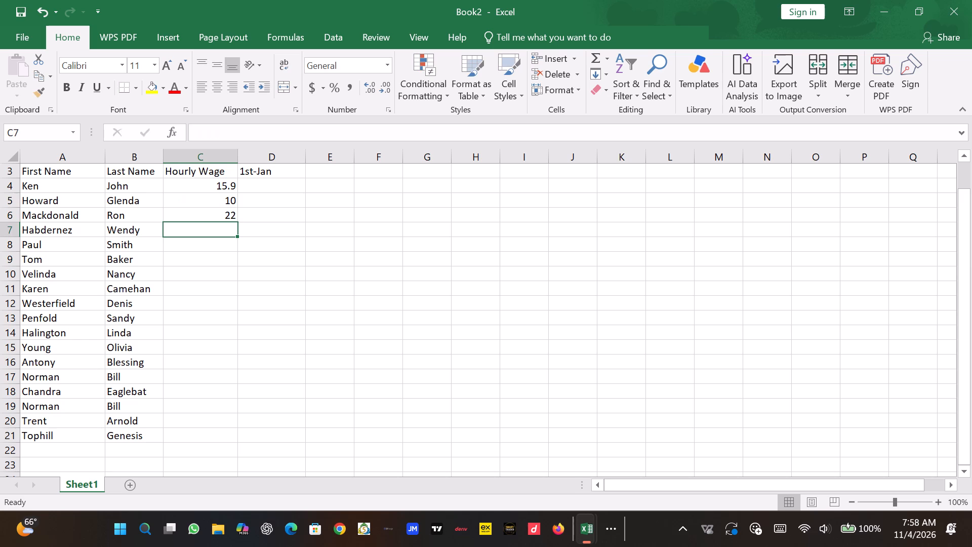
Change the hourly wage in C6 to 22.10.
{"action": "left_click", "coordinate": [213, 214]}
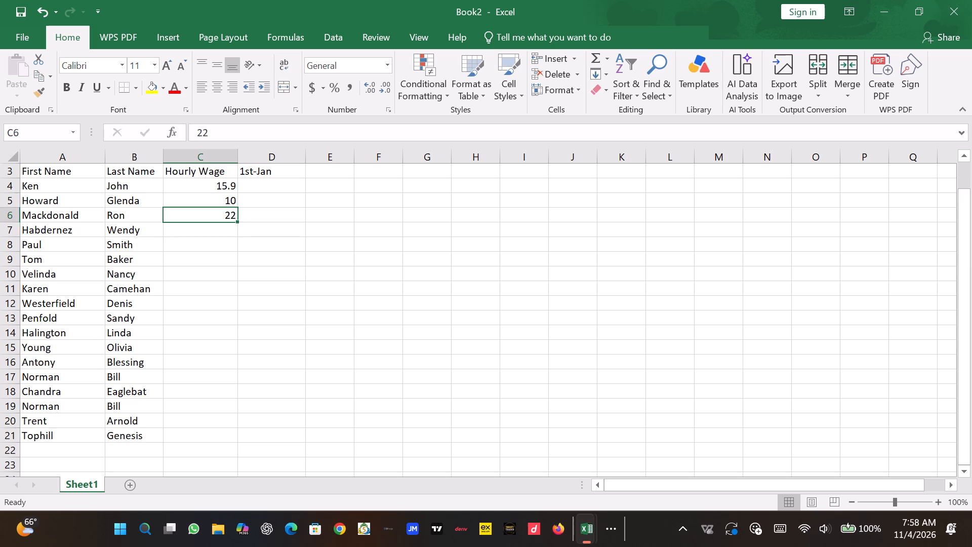
{"action": "key", "text": "BackSpace"}
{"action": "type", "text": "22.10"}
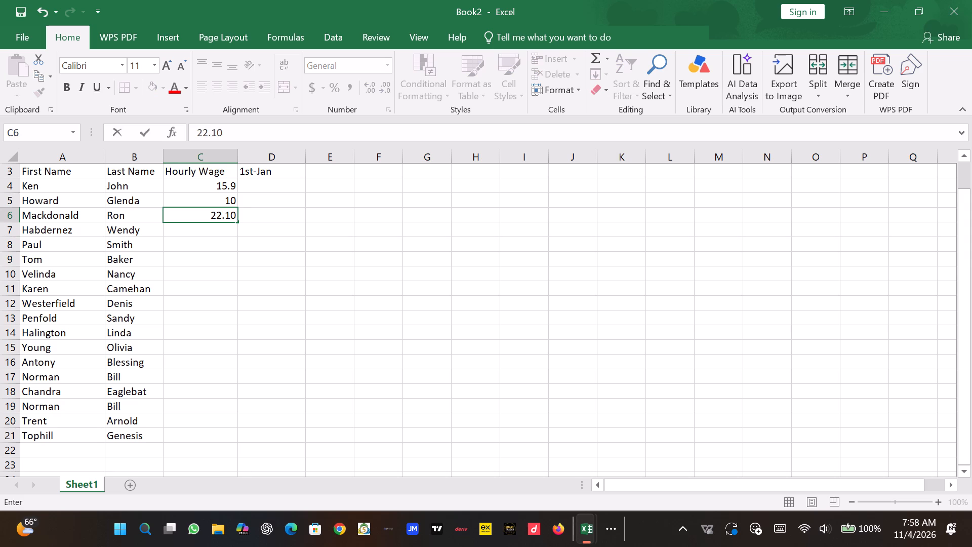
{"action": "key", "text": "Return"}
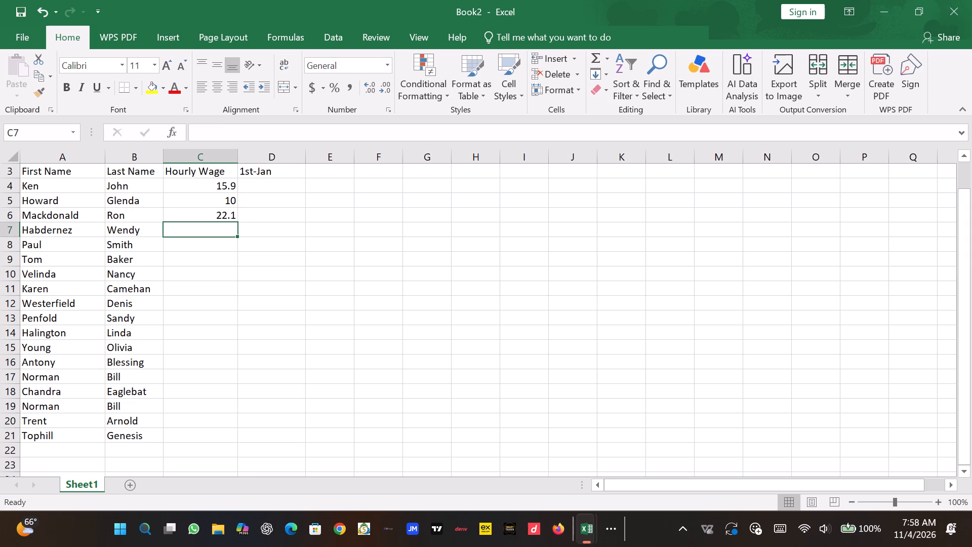
Enter hourly wages of 19.10 in C7, 6.90 in C8 and 14.20 in C9.
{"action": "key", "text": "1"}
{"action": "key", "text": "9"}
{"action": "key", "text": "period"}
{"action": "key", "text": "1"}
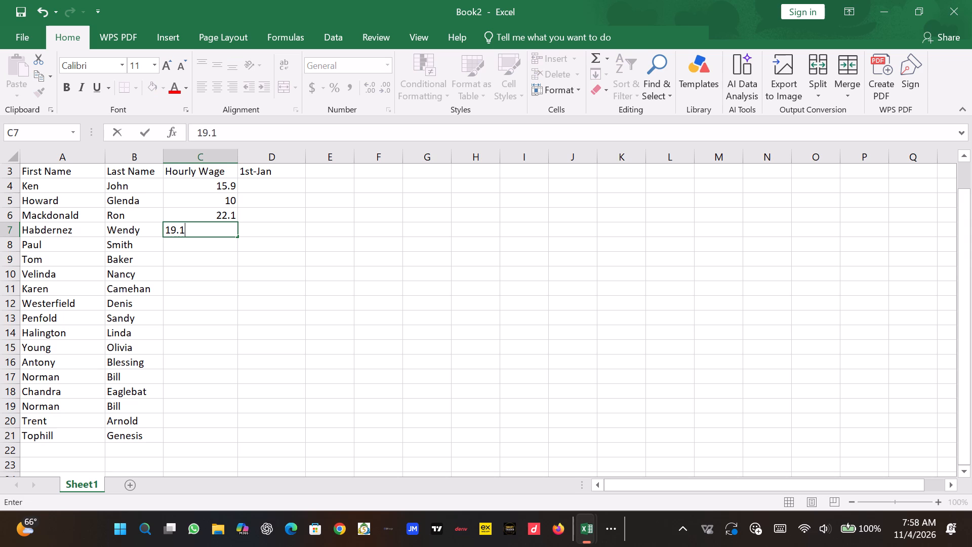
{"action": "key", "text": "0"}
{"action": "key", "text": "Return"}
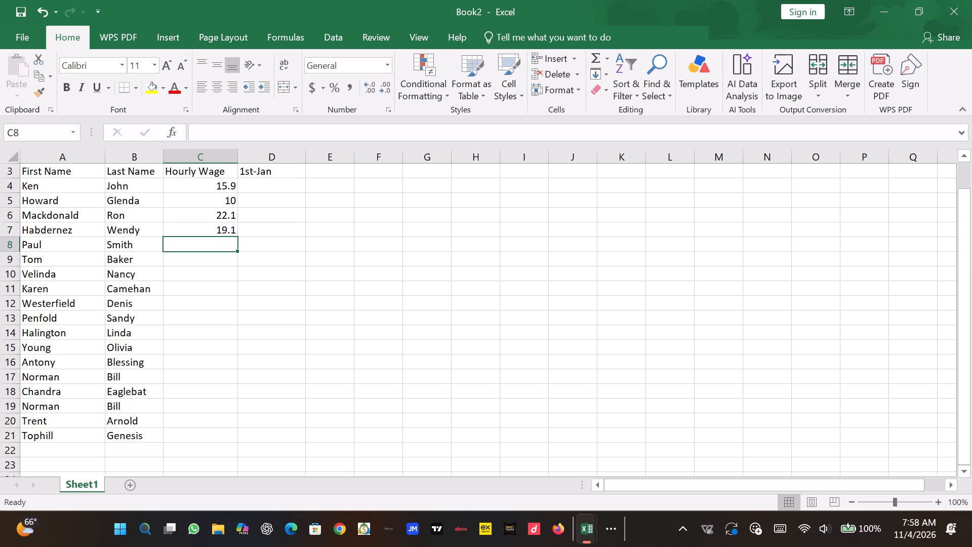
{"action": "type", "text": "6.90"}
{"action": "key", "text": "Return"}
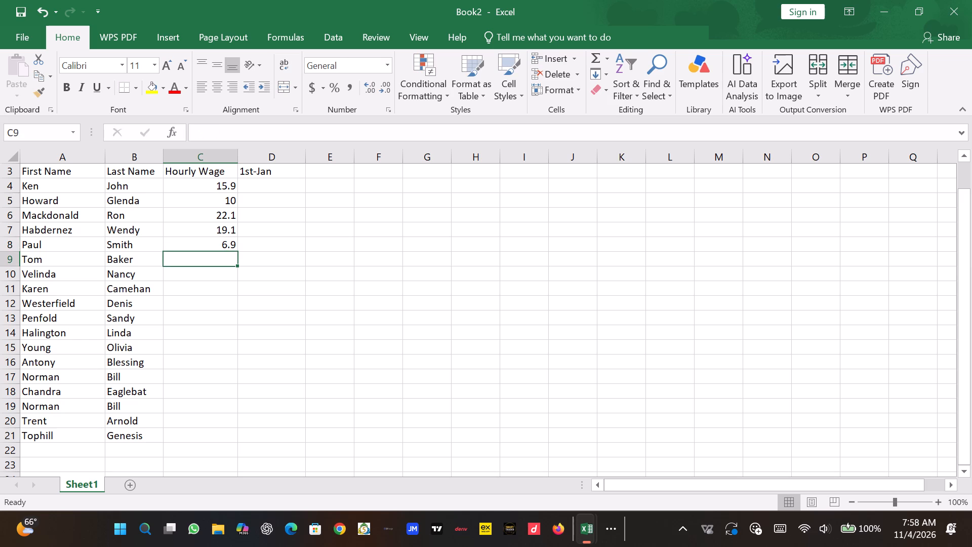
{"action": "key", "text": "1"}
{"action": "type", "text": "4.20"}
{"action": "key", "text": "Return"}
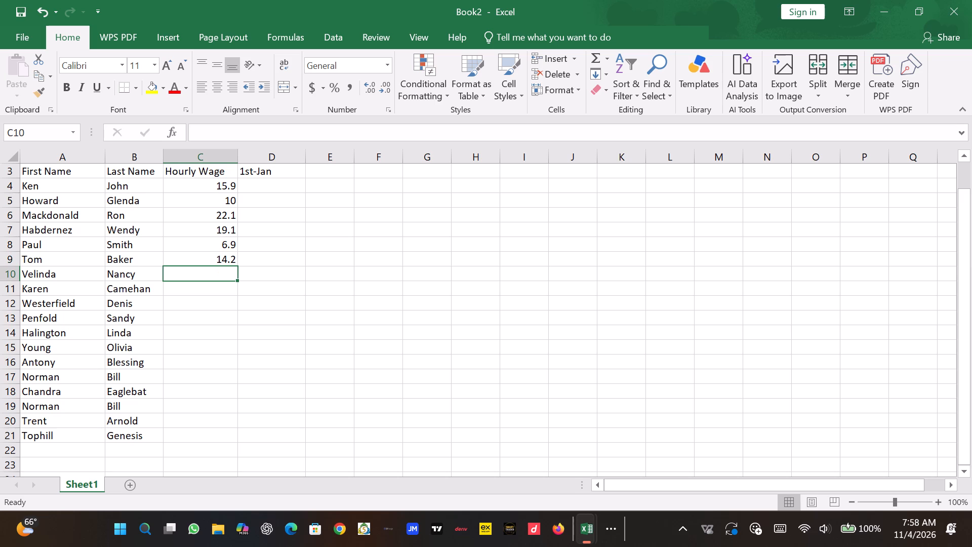
Enter hourly wages of 18.00 in C10, 17.50 in C11 and 14.70 in C12.
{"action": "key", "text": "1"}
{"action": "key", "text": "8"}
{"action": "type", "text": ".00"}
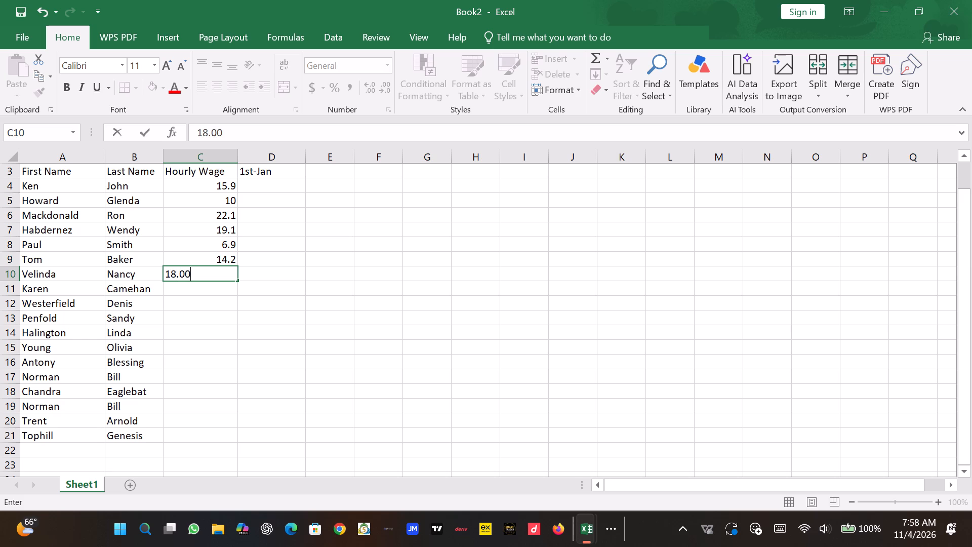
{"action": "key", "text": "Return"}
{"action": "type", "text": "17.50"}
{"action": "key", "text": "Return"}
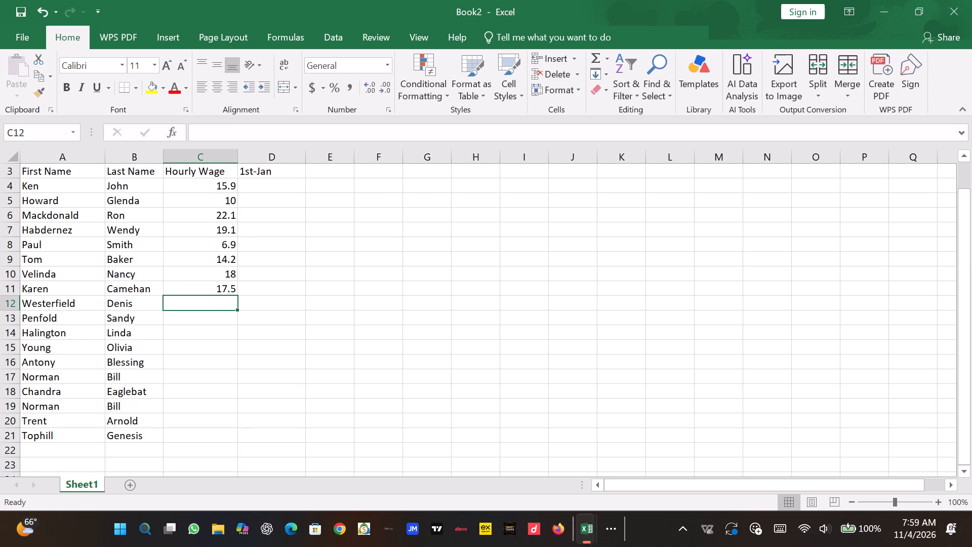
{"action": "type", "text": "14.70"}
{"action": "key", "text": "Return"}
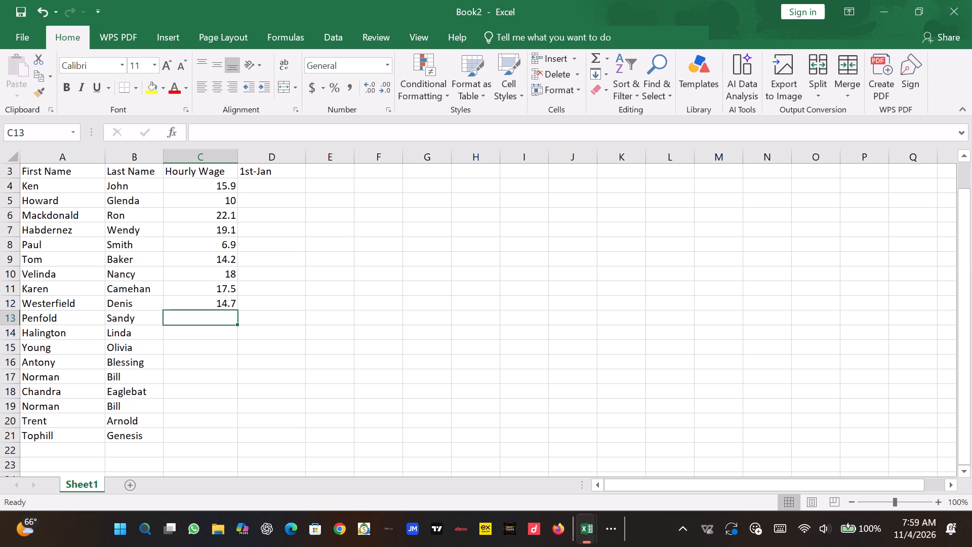
Enter hourly wages of 11.90 in C13, 11.20 in C14, 10.10 in C15 and 9.0 in C16.
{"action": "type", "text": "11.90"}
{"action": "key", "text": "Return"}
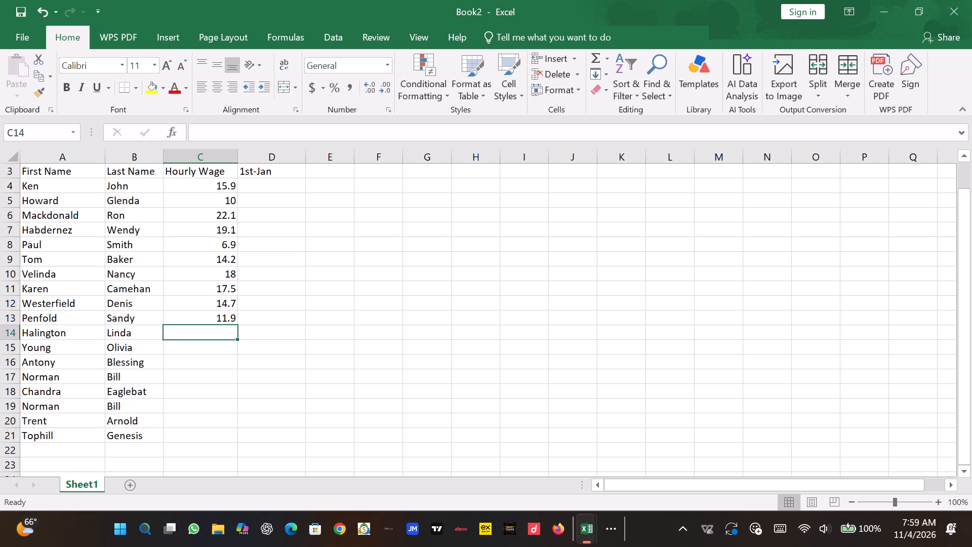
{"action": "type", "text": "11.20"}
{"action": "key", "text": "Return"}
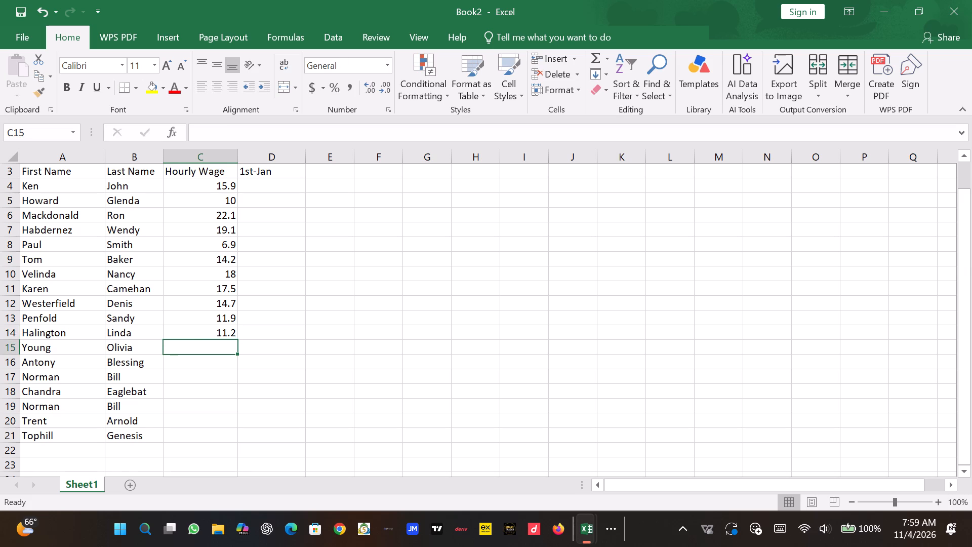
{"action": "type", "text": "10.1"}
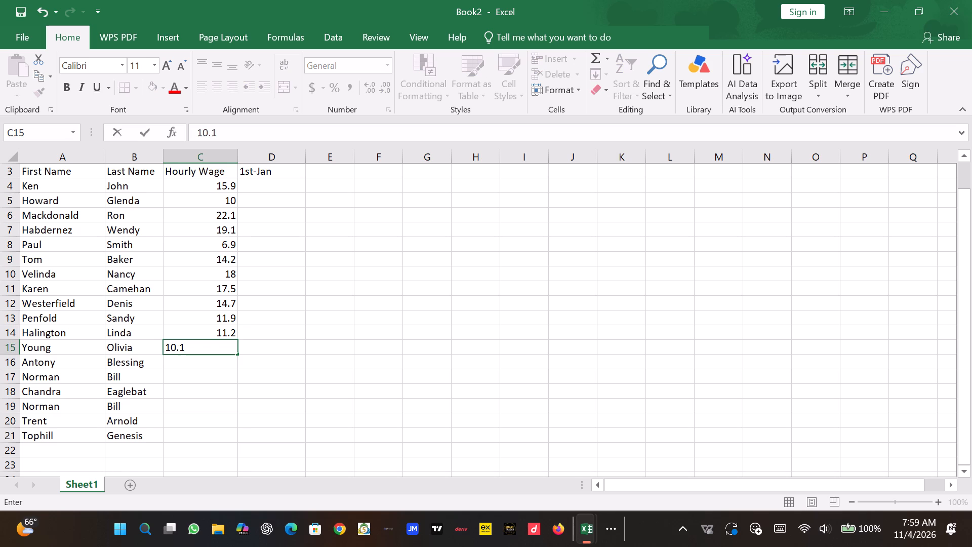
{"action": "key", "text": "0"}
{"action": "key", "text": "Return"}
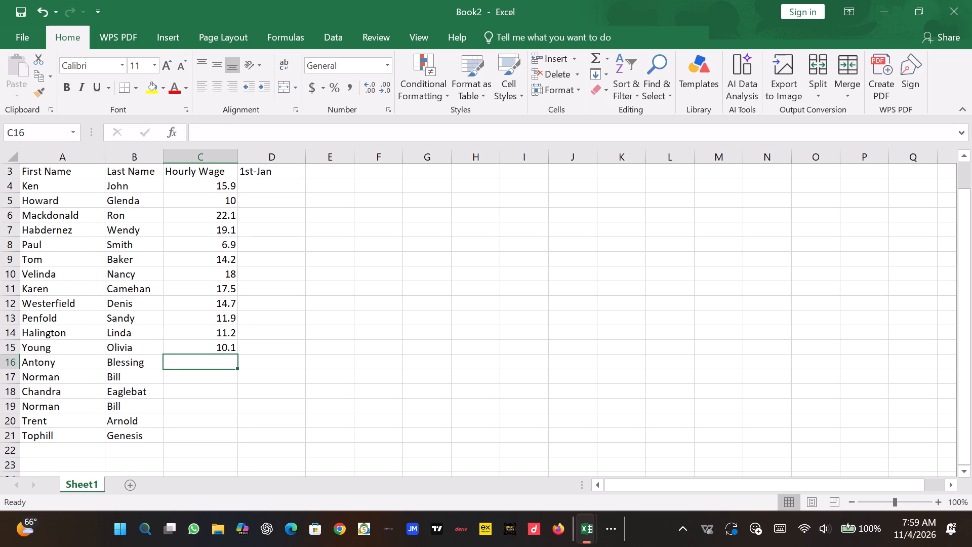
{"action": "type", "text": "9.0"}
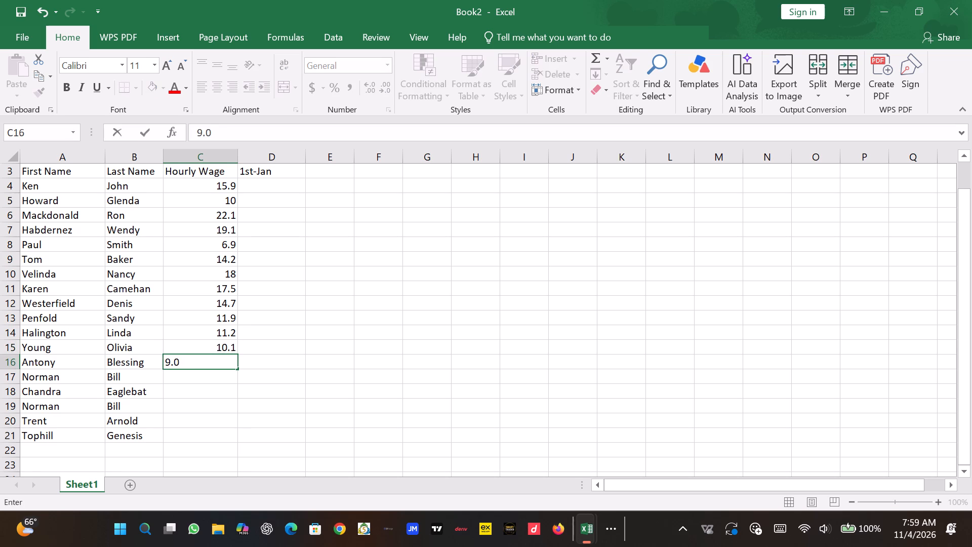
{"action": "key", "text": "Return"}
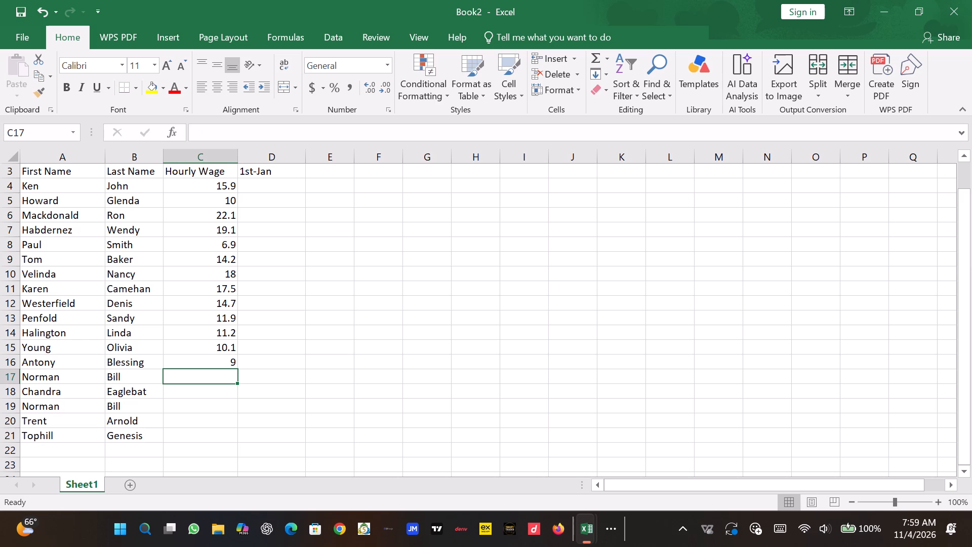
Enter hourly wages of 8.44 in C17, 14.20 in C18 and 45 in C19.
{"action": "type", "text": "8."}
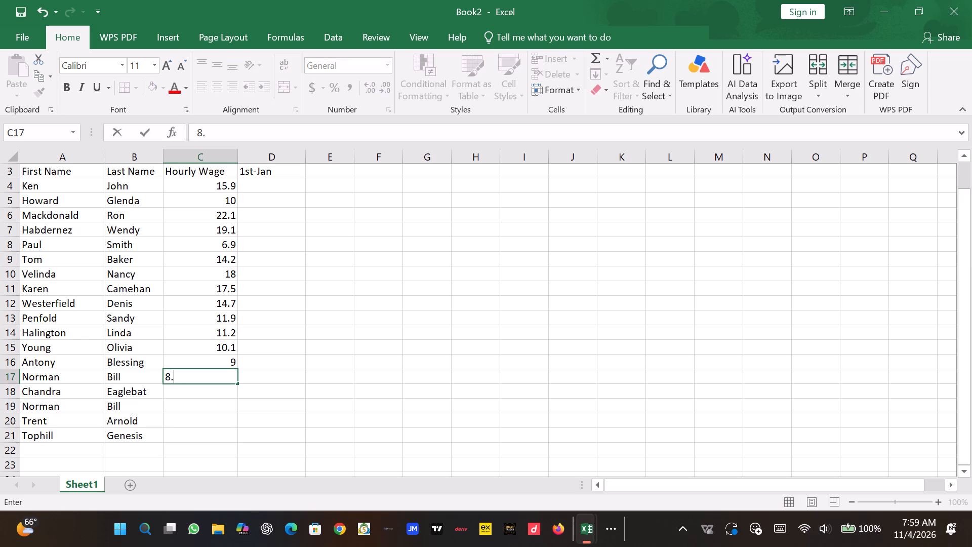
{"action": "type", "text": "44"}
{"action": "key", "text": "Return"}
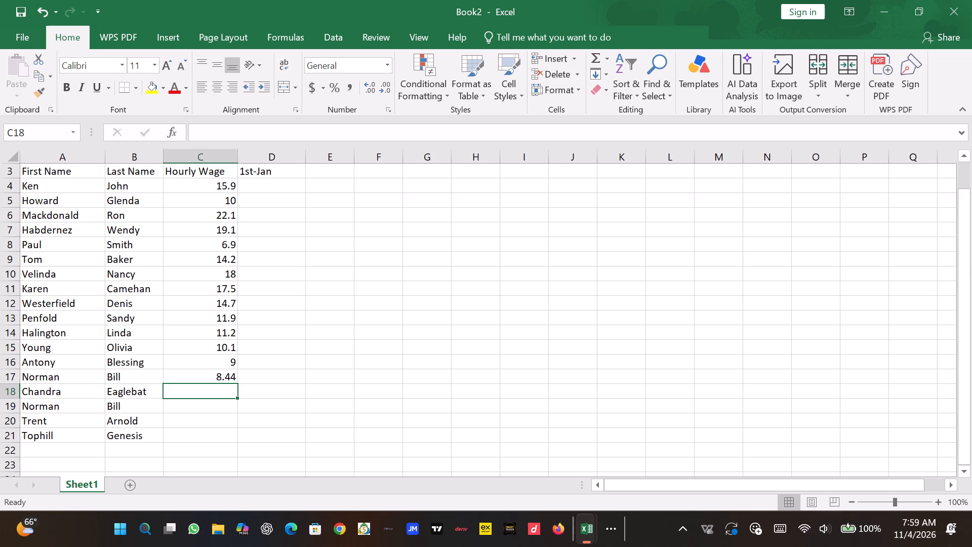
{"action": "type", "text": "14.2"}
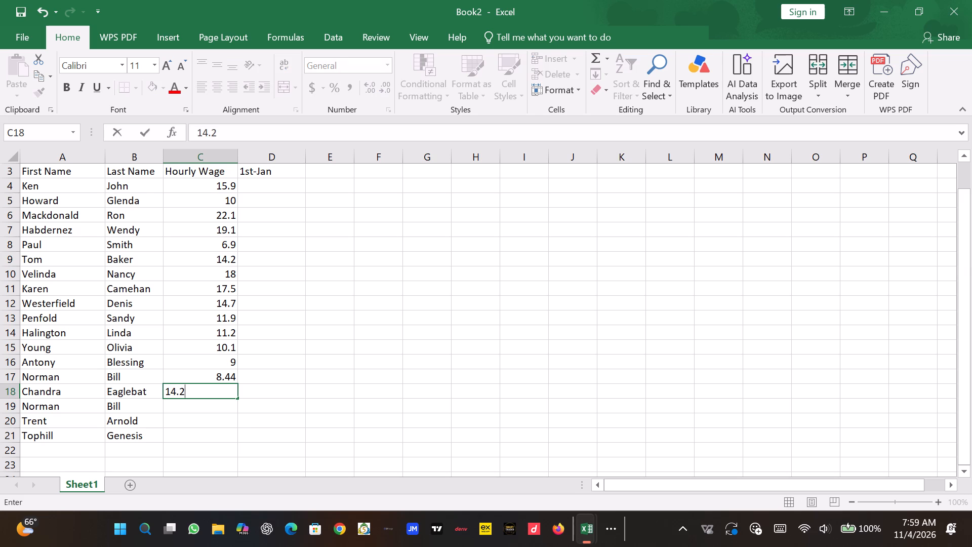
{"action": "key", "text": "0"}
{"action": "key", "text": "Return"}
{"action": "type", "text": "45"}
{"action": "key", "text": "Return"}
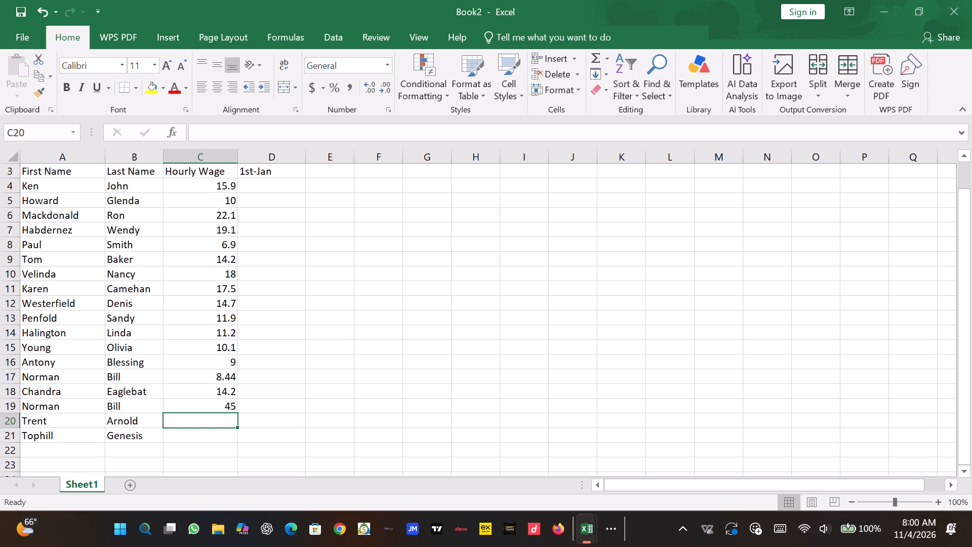
Replace the hourly wage in C18 with 8.44.
{"action": "left_click", "coordinate": [230, 393]}
{"action": "key", "text": "BackSpace"}
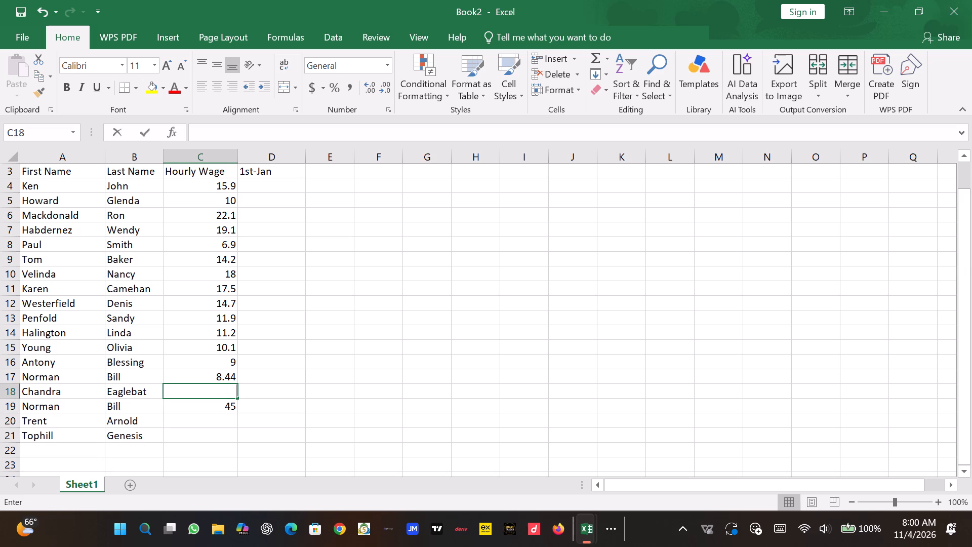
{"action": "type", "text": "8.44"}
Replace the hourly wage in C17 with 14.20.
{"action": "left_click", "coordinate": [212, 373]}
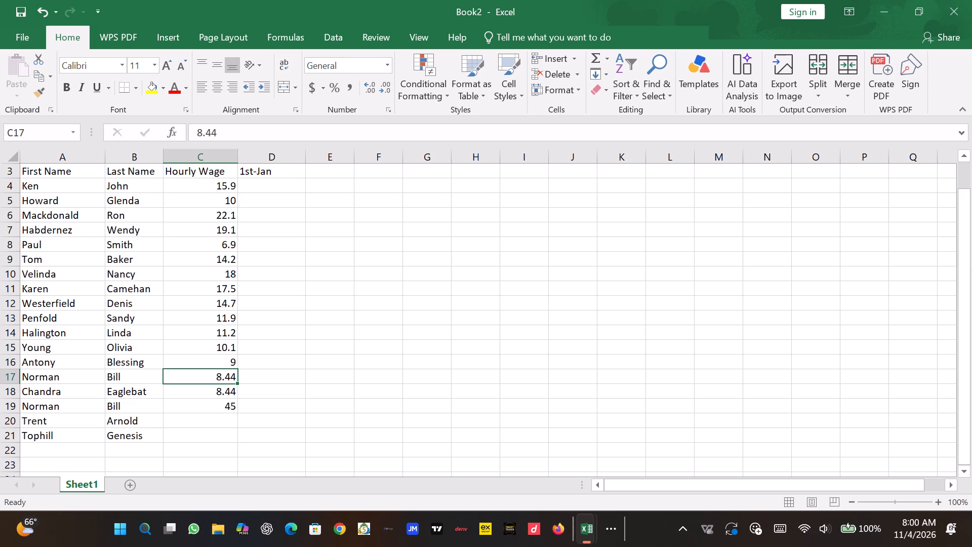
{"action": "key", "text": "BackSpace"}
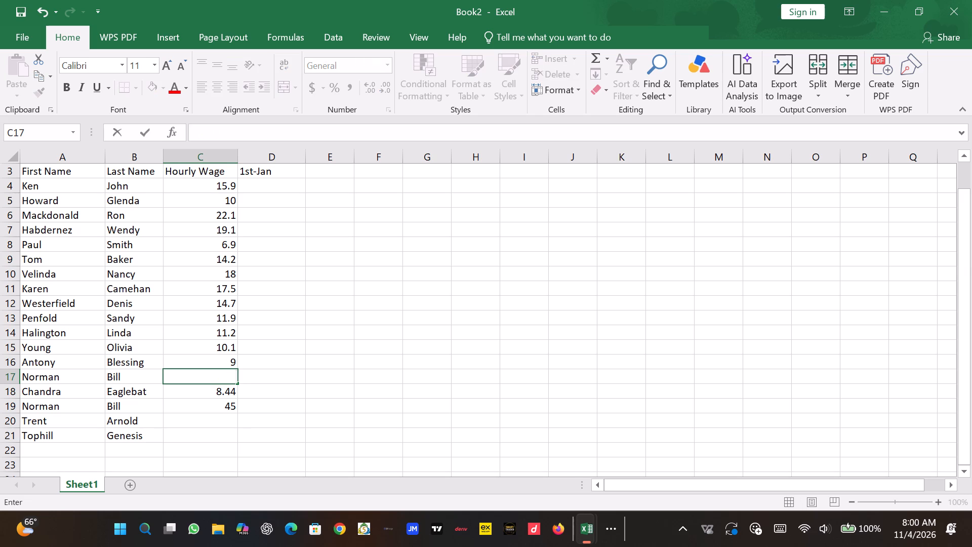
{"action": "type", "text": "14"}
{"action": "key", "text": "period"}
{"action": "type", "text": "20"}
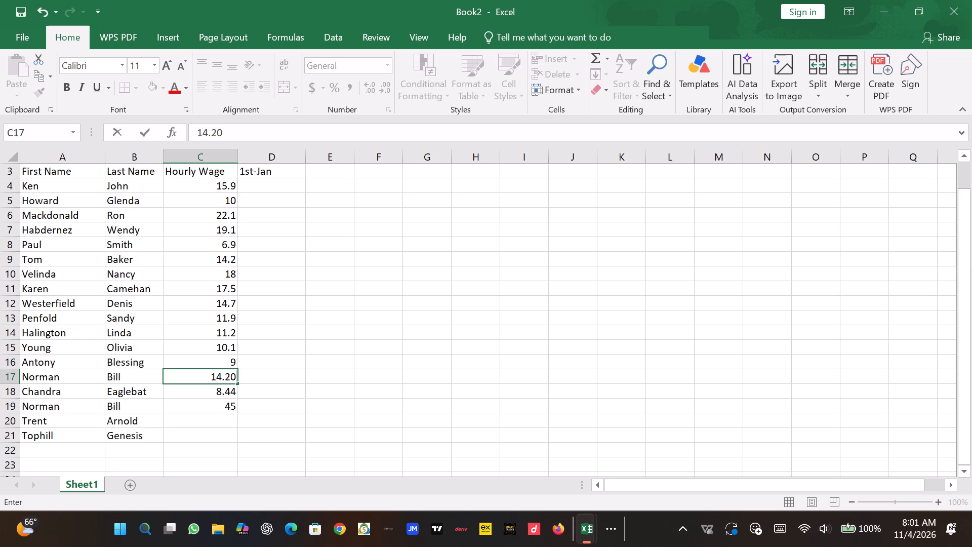
Replace the hourly wage in C19 with 14.20.
{"action": "left_click", "coordinate": [231, 406]}
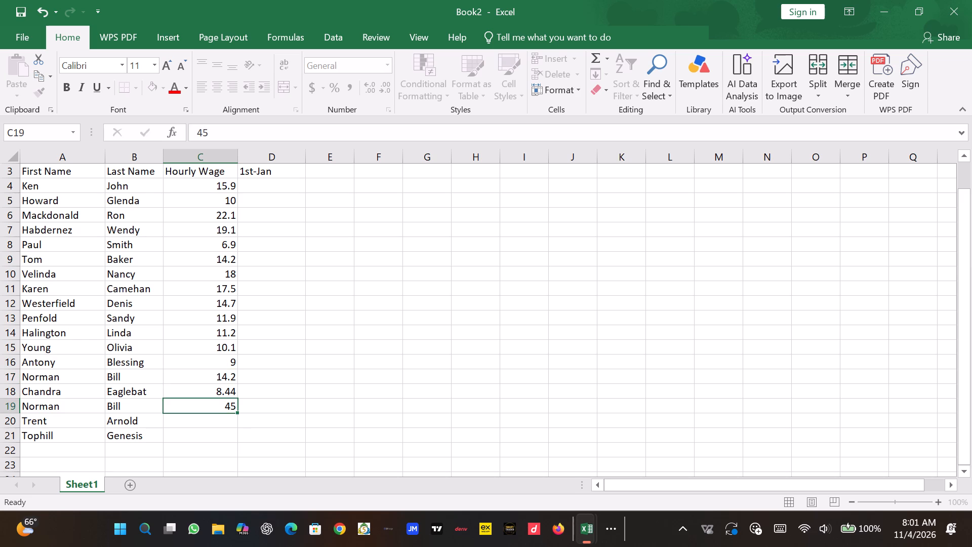
{"action": "key", "text": "BackSpace"}
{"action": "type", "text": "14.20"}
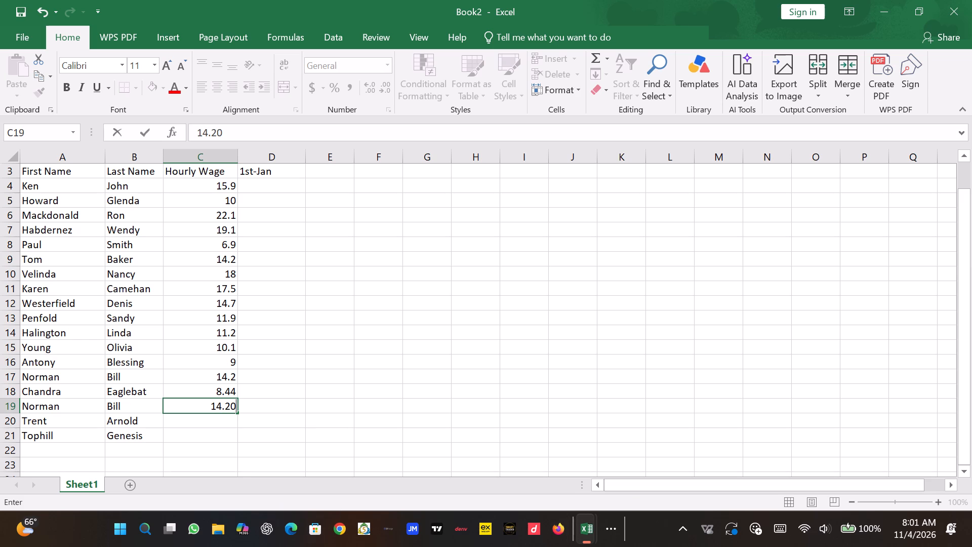
Delete row 17, the first of the two duplicate employee entries.
{"action": "left_click", "coordinate": [9, 376]}
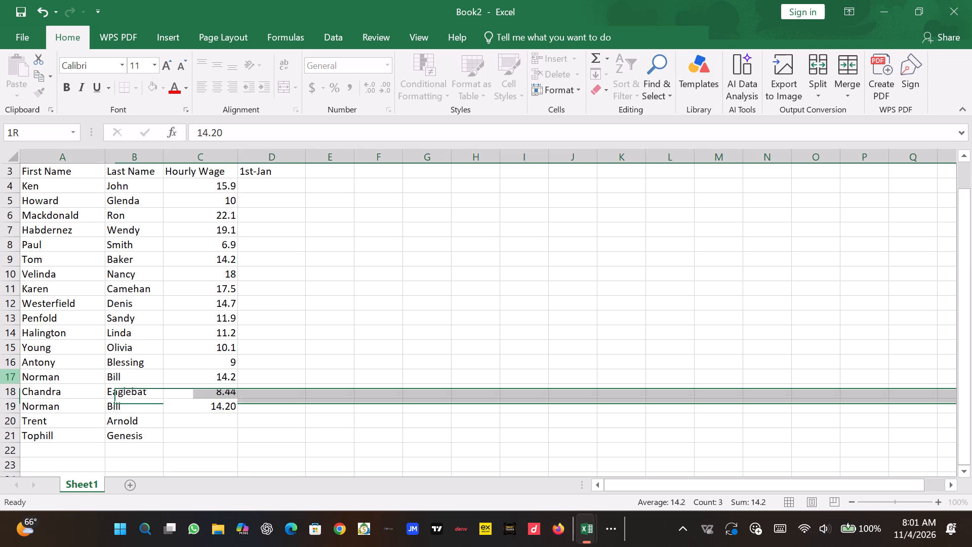
{"action": "right_click", "coordinate": [9, 376]}
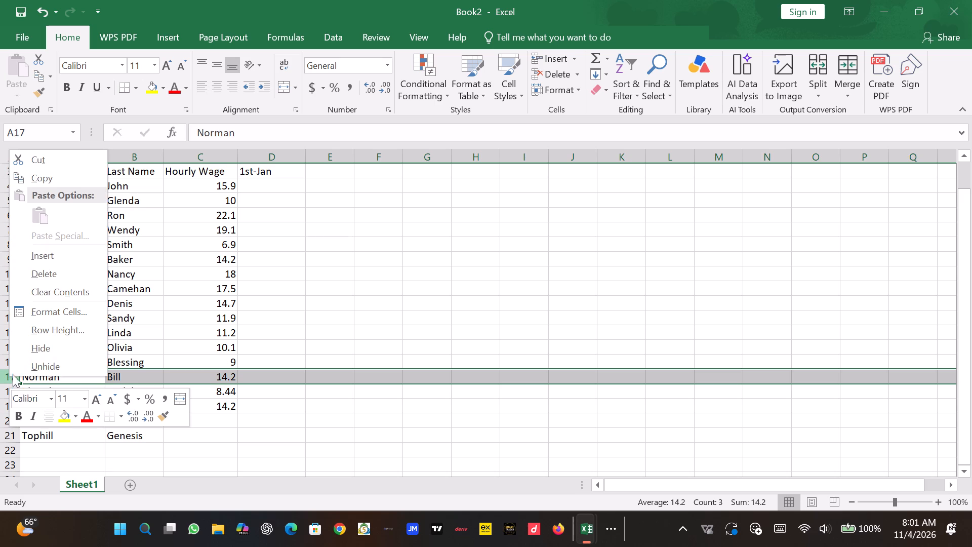
{"action": "left_click", "coordinate": [33, 155]}
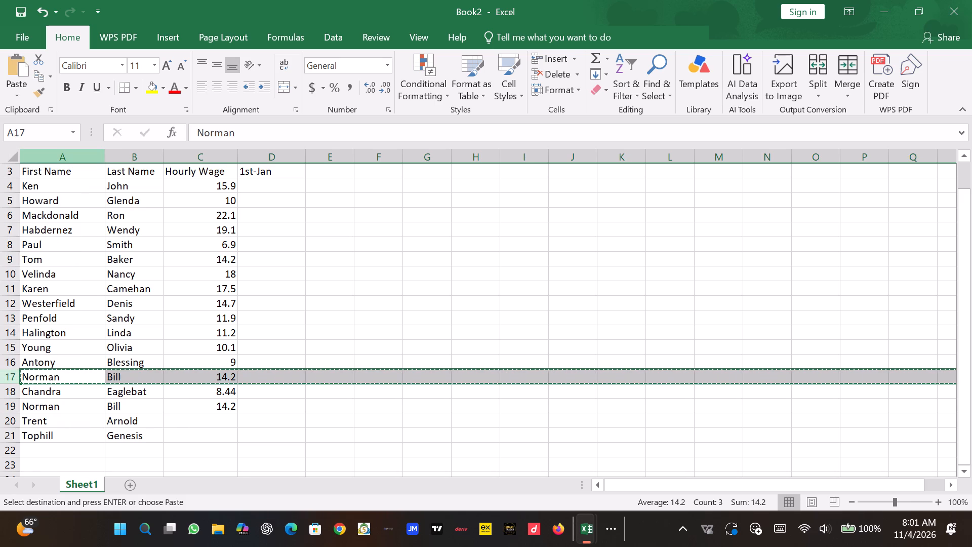
{"action": "right_click", "coordinate": [93, 374]}
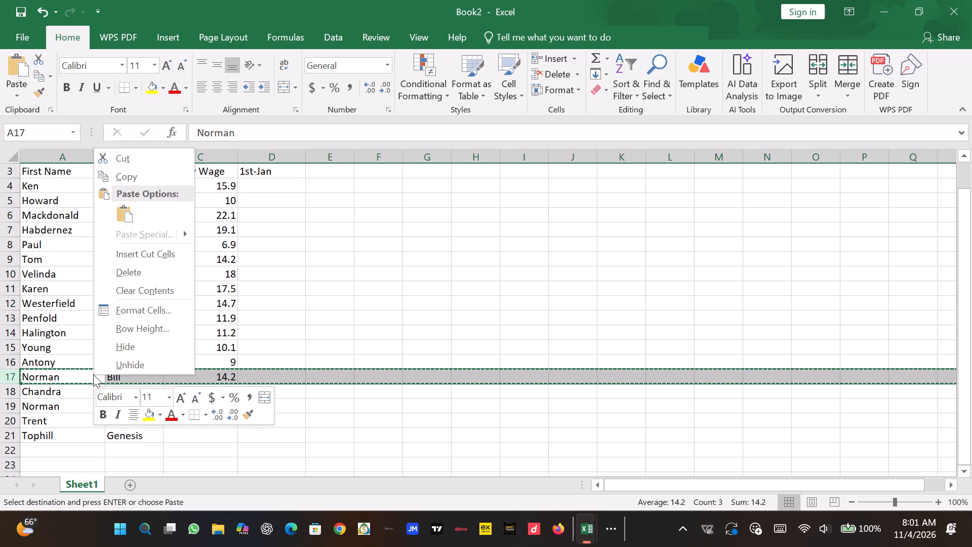
{"action": "left_click", "coordinate": [137, 272]}
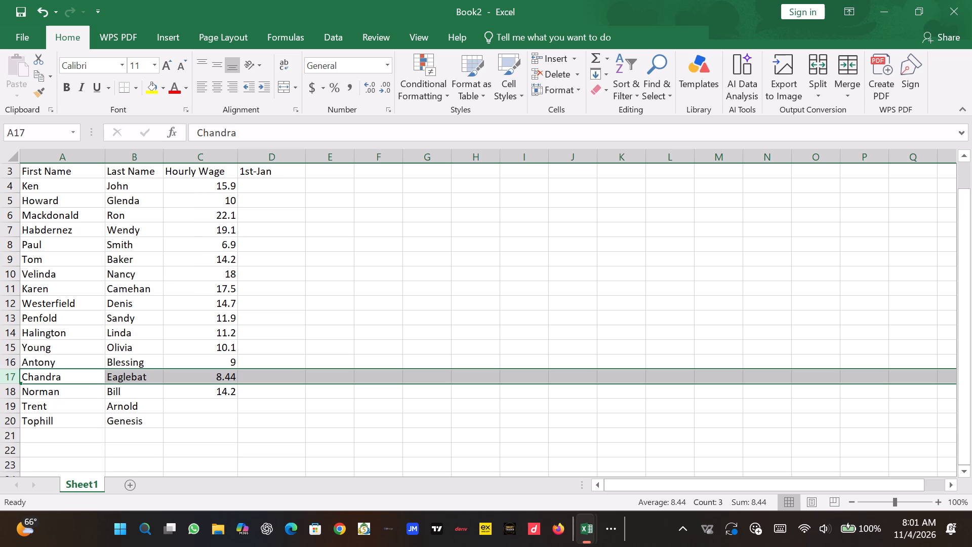
Enter hourly wages of 45.00 in C19 and 30 in C20.
{"action": "left_click", "coordinate": [220, 410]}
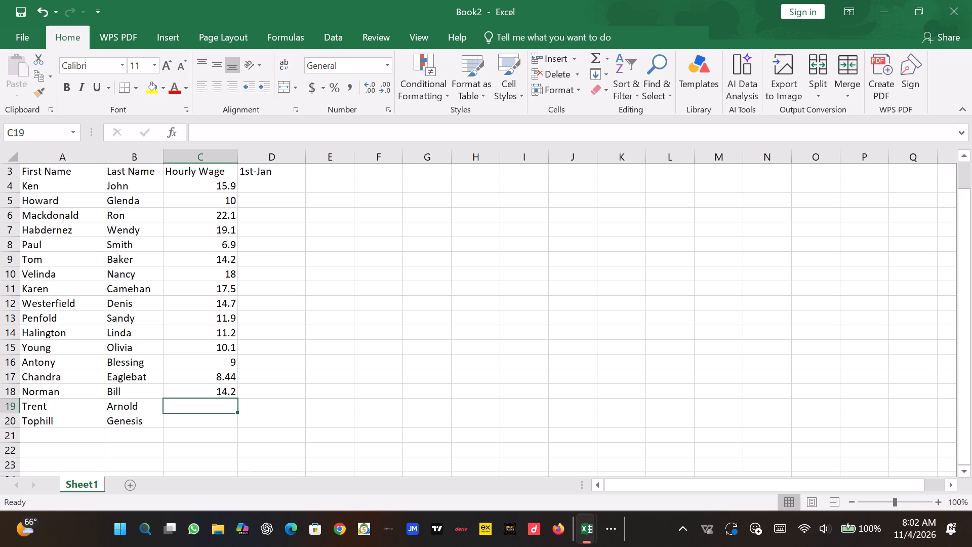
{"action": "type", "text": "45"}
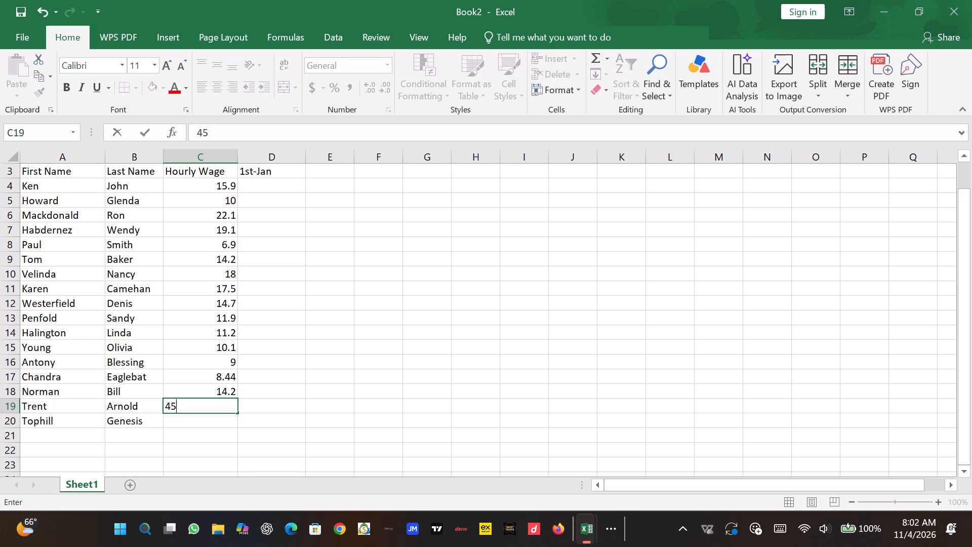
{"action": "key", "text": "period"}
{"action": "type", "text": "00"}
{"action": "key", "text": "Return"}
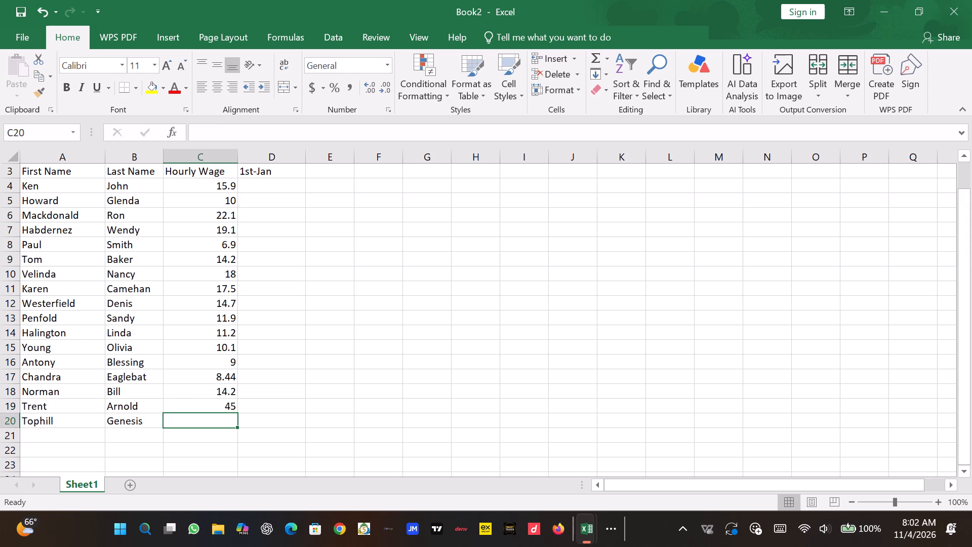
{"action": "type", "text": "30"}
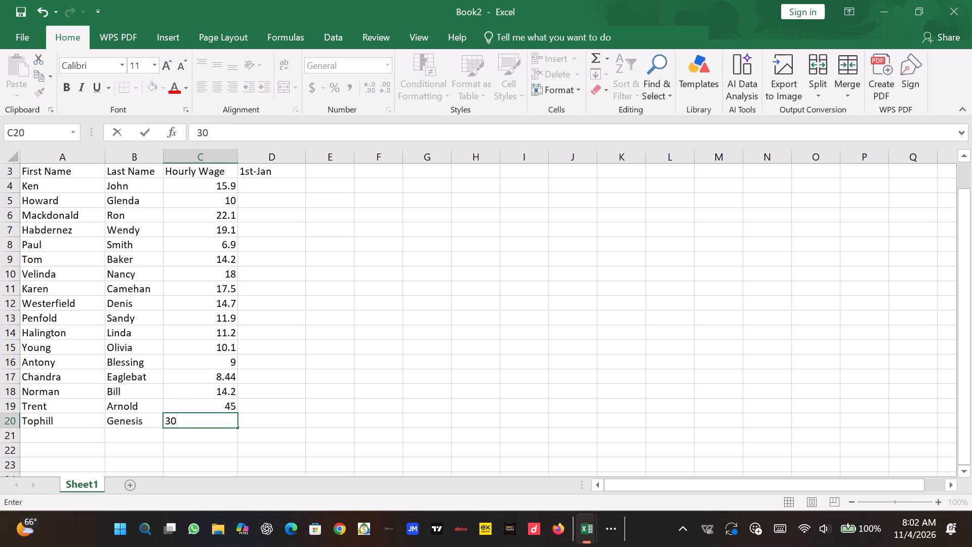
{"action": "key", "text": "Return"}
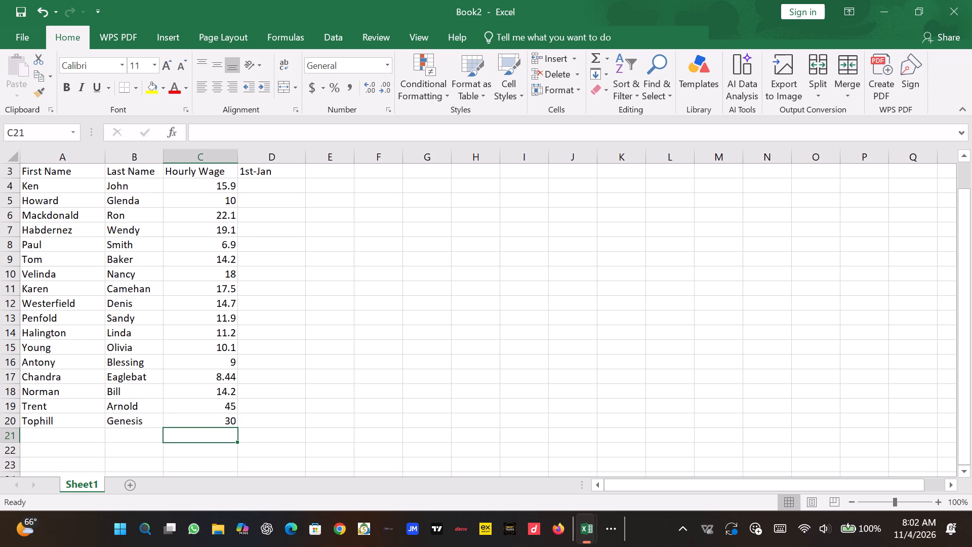
Format the hourly wages in C4:C20 with the dollar Accounting number format.
{"action": "left_click_drag", "start_coordinate": [195, 435], "coordinate": [208, 378]}
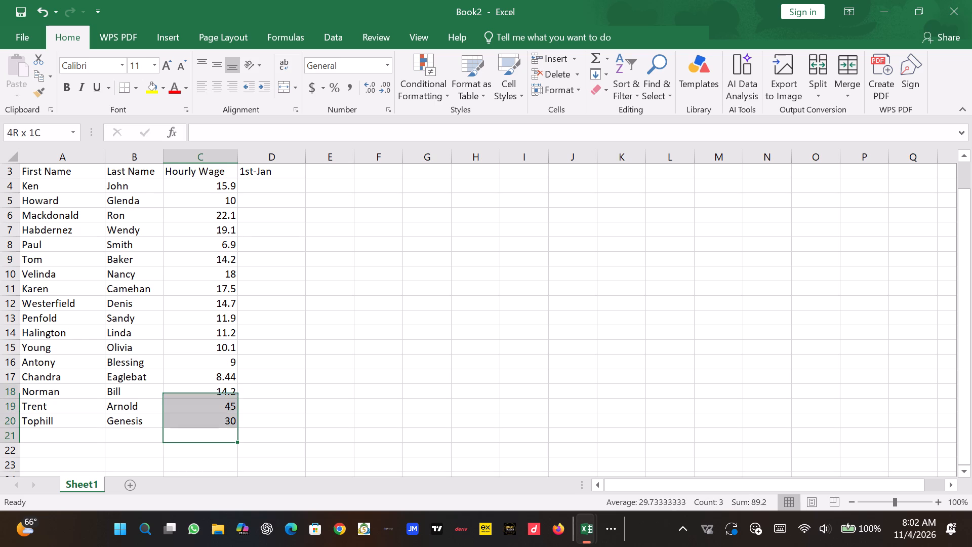
{"action": "left_click_drag", "start_coordinate": [208, 378], "coordinate": [215, 171]}
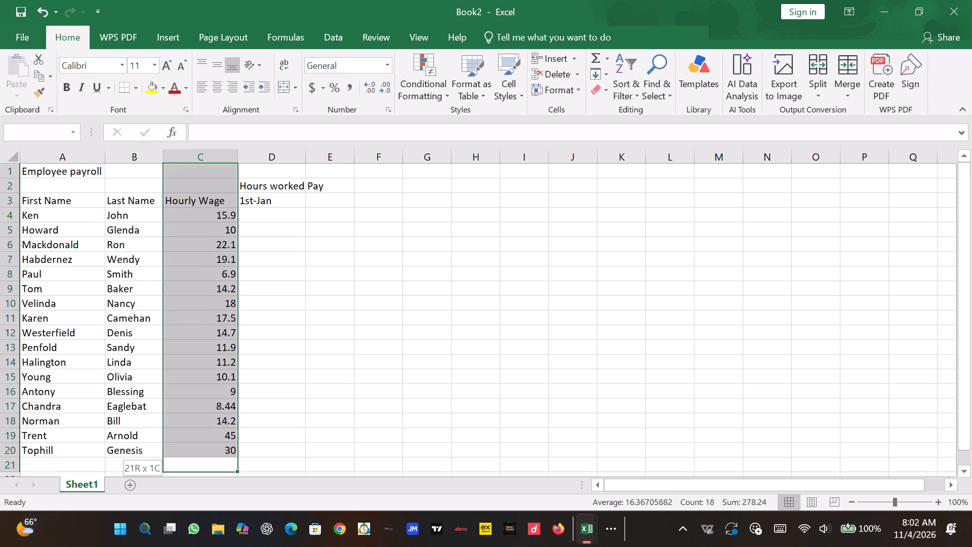
{"action": "left_click_drag", "start_coordinate": [215, 171], "coordinate": [214, 214]}
{"action": "scroll", "coordinate": [230, 278], "scroll_direction": "down", "scroll_amount": 1}
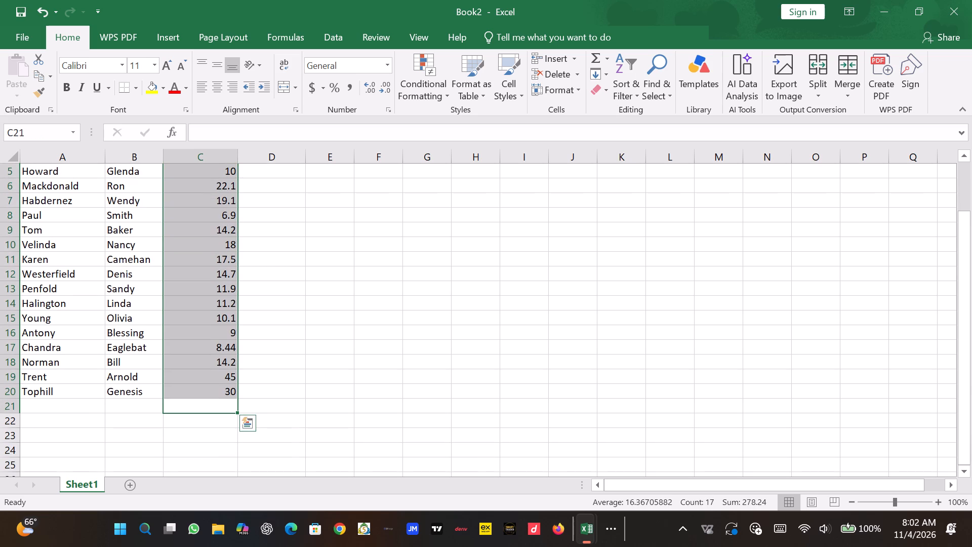
{"action": "left_click_drag", "start_coordinate": [202, 406], "coordinate": [203, 399]}
{"action": "left_click", "coordinate": [203, 395]}
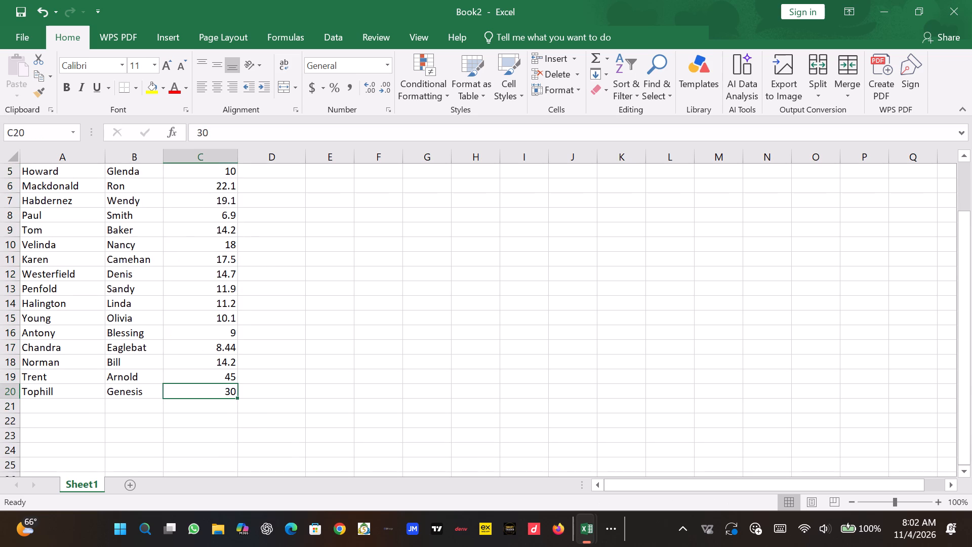
{"action": "left_click_drag", "start_coordinate": [194, 389], "coordinate": [201, 347]}
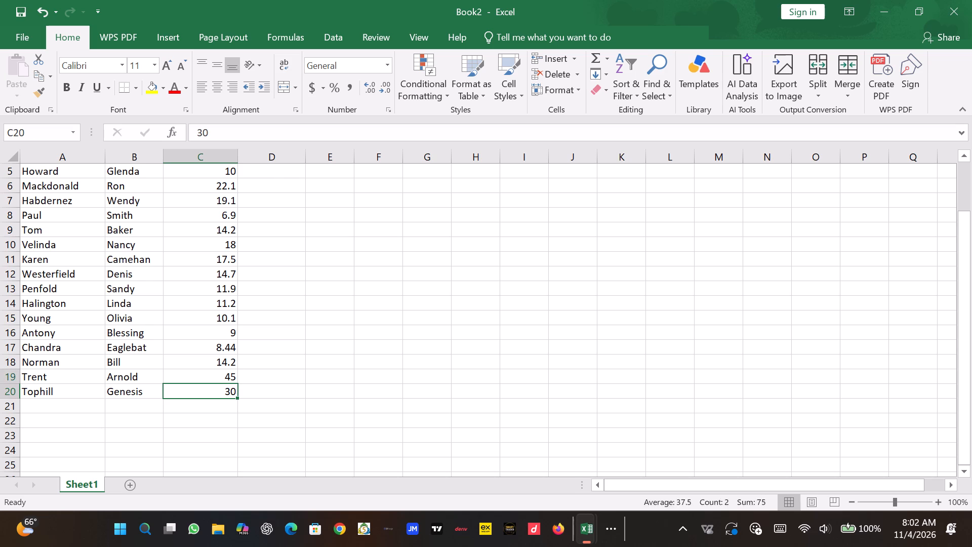
{"action": "left_click_drag", "start_coordinate": [201, 347], "coordinate": [232, 218]}
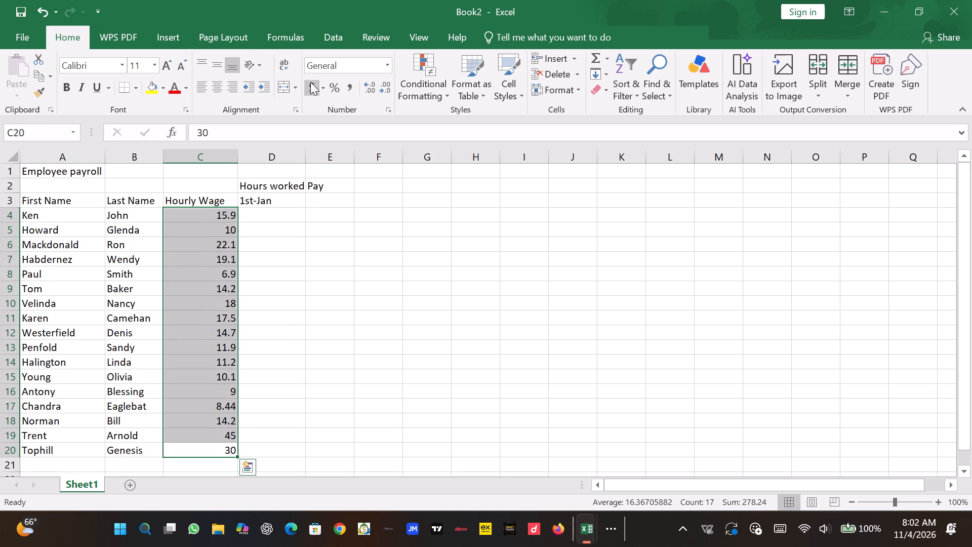
{"action": "left_click", "coordinate": [310, 82]}
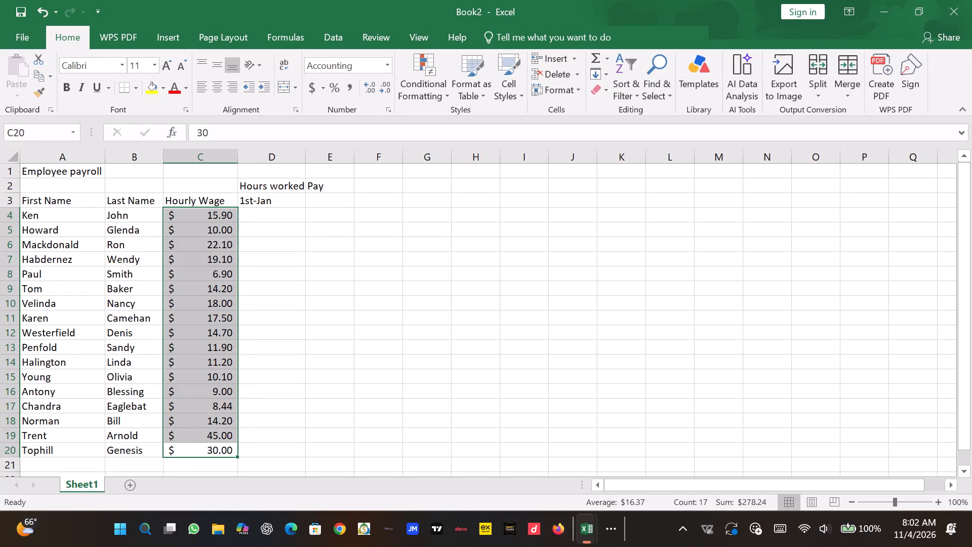
Enter the 1st-Jan hours worked in D4 through D8 as 41, 42, 49, 41 and 39.
{"action": "left_click", "coordinate": [272, 212]}
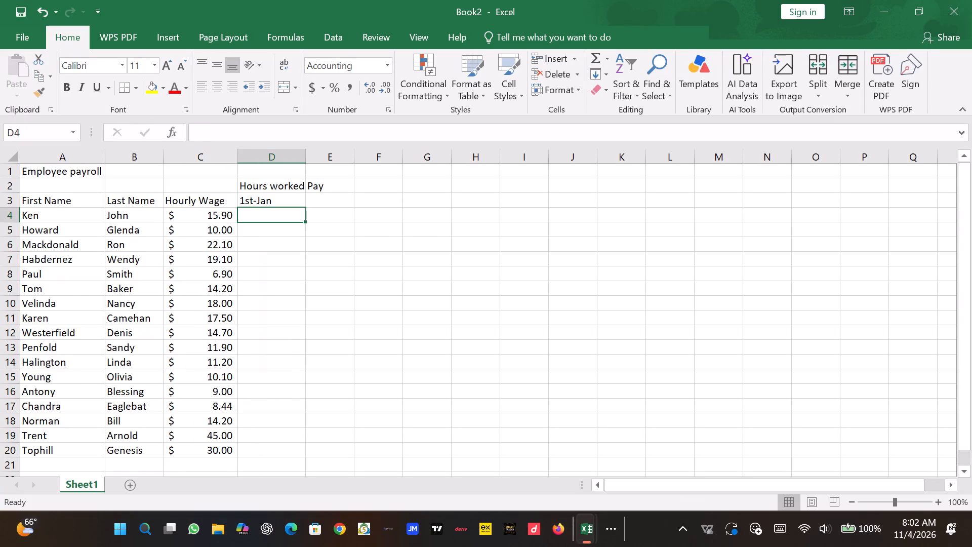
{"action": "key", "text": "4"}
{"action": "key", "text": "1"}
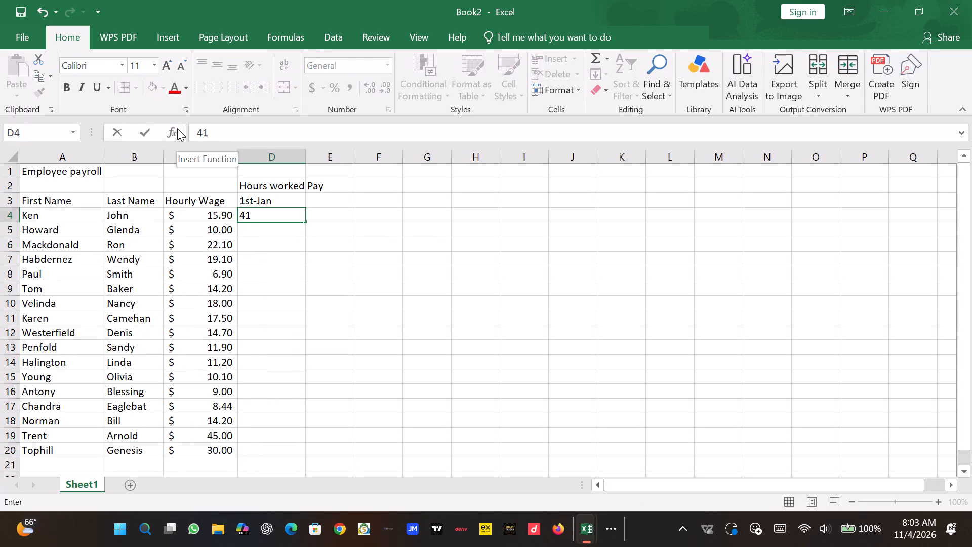
{"action": "key", "text": "Return"}
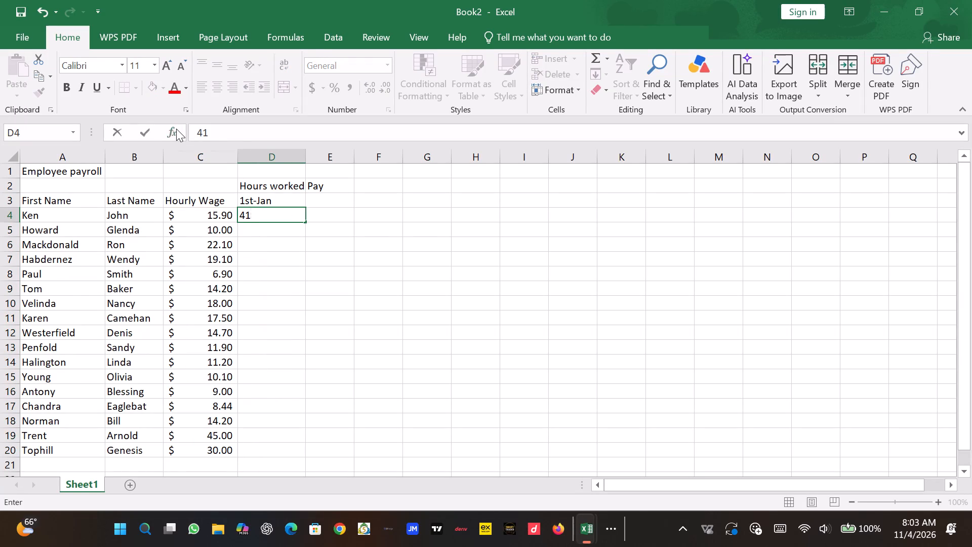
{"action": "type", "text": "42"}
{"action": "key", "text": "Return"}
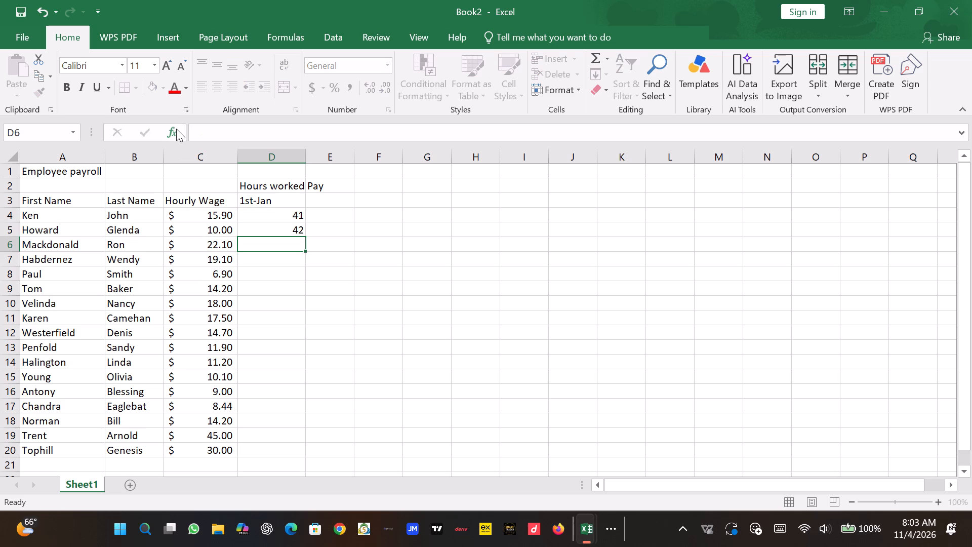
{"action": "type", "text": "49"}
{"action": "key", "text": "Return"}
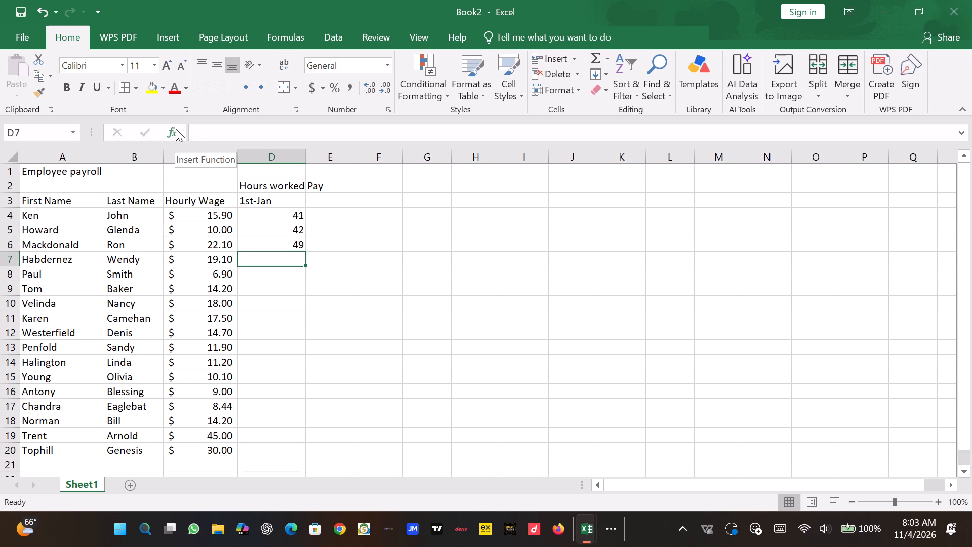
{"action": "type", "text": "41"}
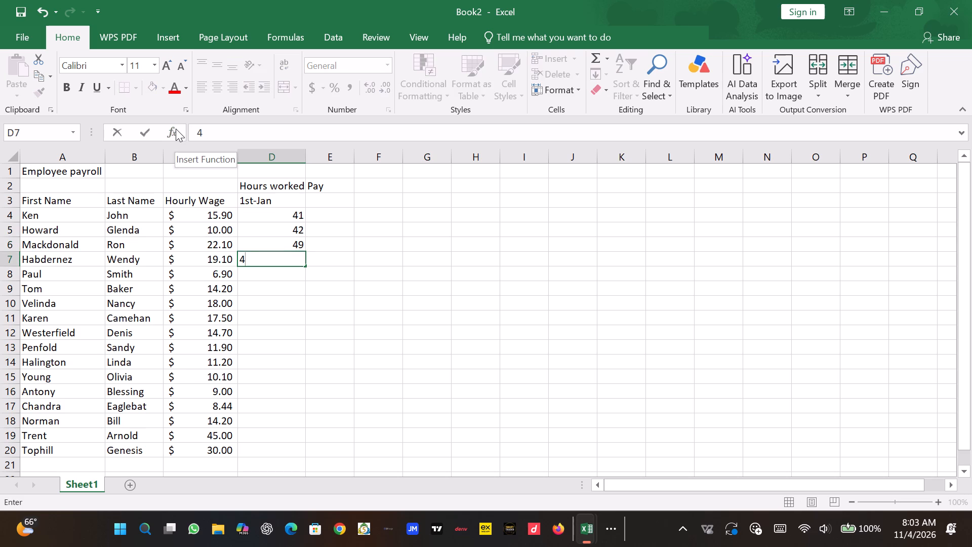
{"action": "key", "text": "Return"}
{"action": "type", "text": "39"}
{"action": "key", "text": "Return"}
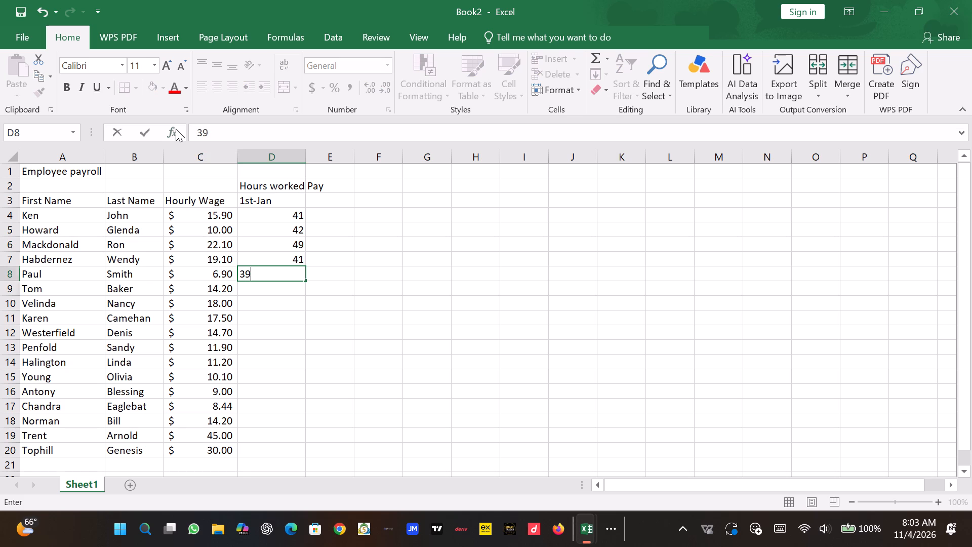
Enter hours worked of 44, 55, 33, 29, 40 and 40 in D9 through D14.
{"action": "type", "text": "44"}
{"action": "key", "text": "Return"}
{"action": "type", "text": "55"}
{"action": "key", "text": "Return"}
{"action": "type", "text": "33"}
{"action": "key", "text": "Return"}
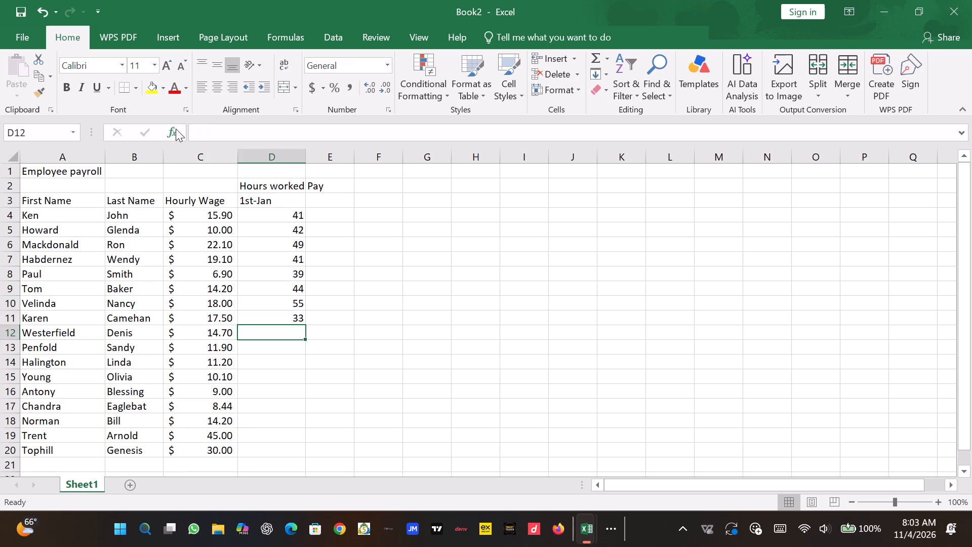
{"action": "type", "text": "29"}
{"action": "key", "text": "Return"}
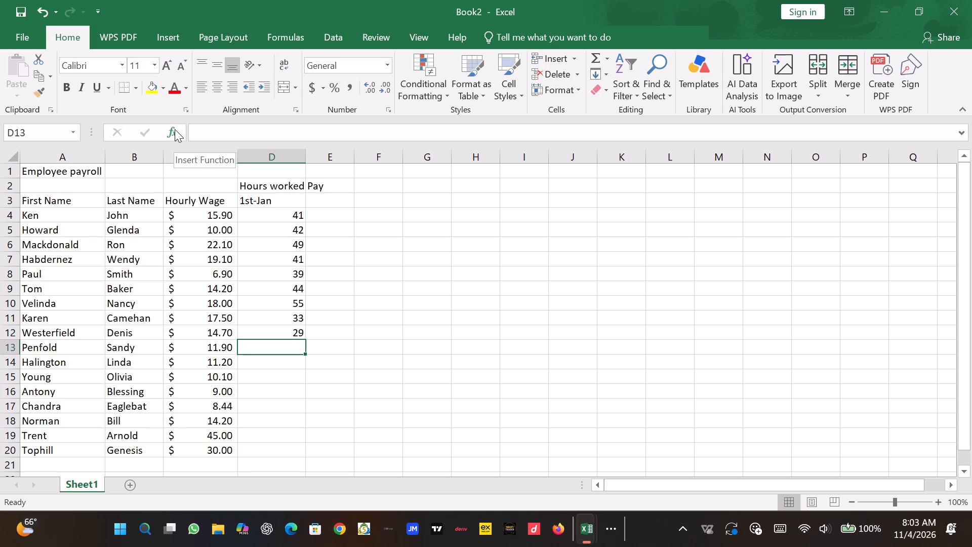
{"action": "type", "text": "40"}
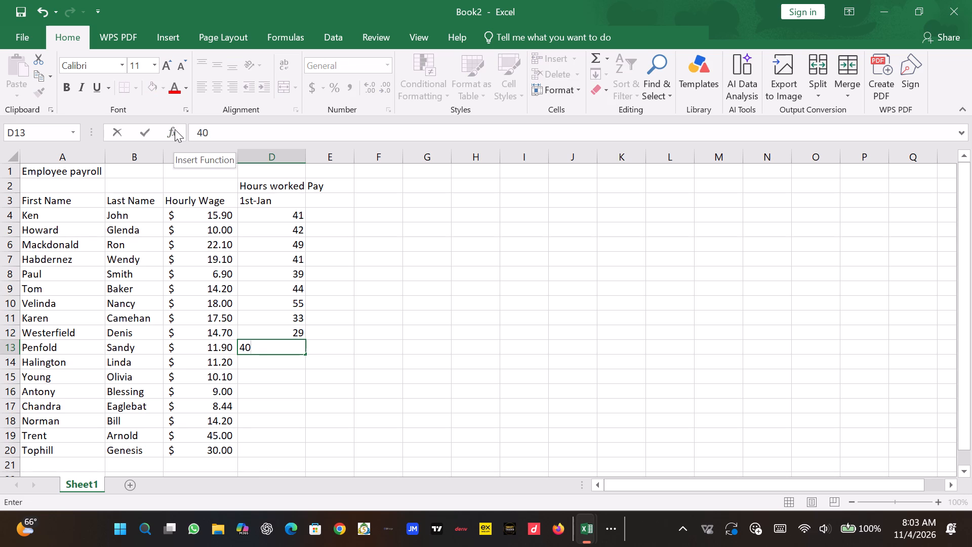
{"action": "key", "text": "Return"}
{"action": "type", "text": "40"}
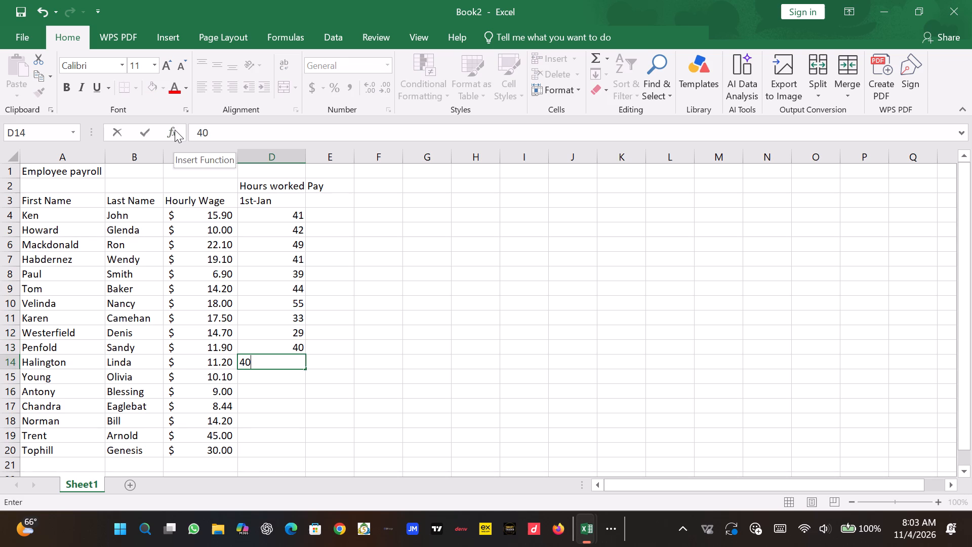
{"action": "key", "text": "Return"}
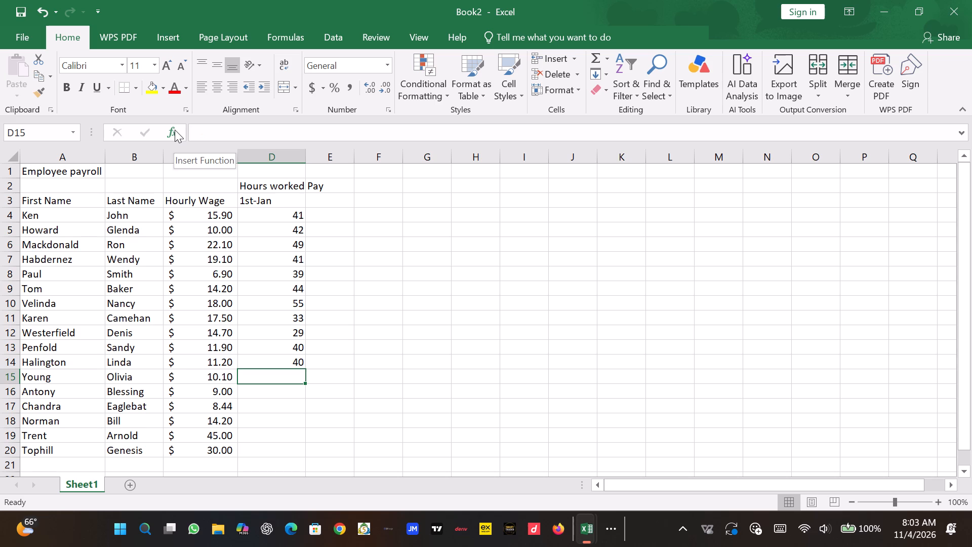
Enter hours worked of 40, 40, 42, 40, 40 and 41 in D15 through D20.
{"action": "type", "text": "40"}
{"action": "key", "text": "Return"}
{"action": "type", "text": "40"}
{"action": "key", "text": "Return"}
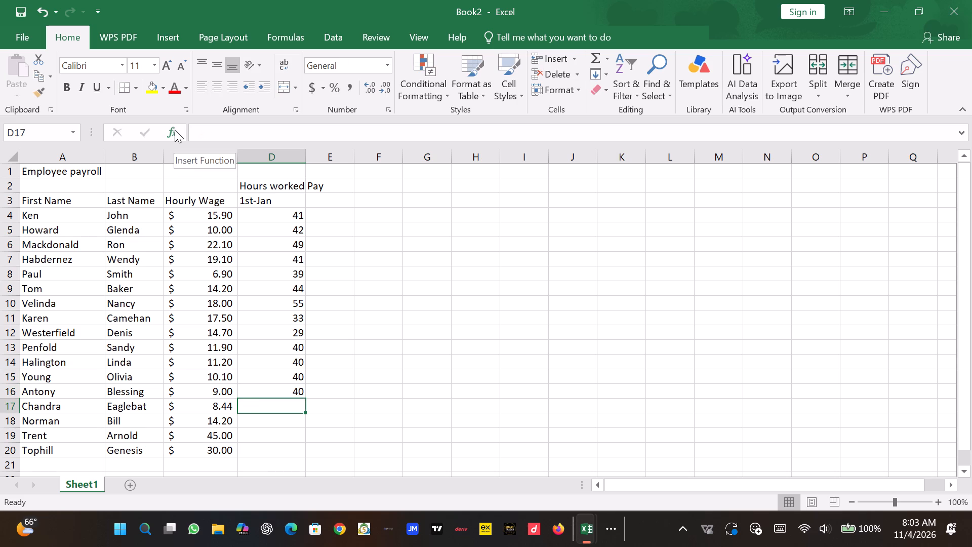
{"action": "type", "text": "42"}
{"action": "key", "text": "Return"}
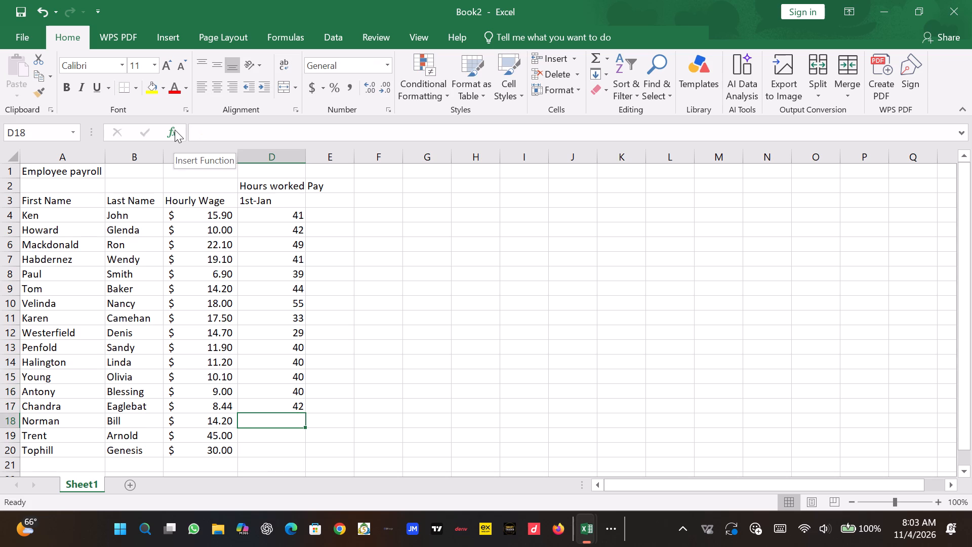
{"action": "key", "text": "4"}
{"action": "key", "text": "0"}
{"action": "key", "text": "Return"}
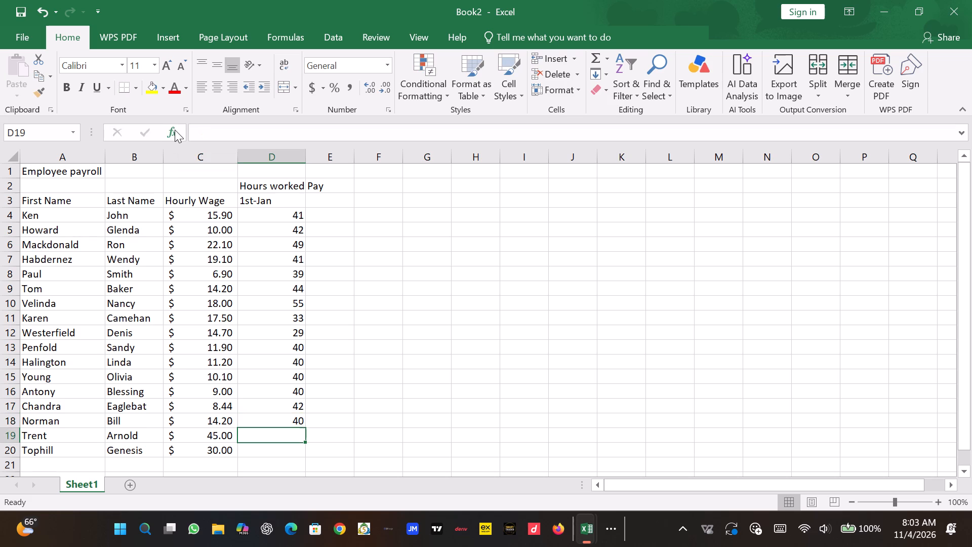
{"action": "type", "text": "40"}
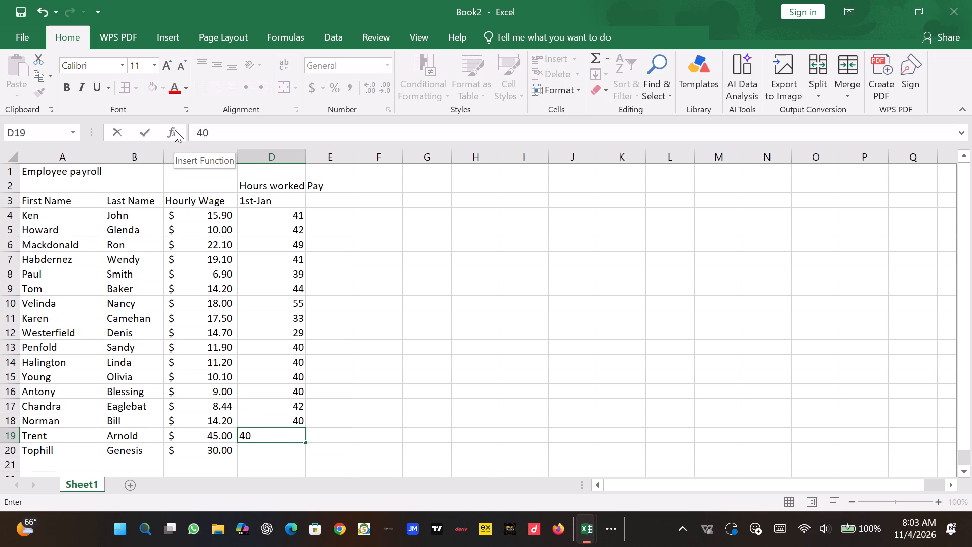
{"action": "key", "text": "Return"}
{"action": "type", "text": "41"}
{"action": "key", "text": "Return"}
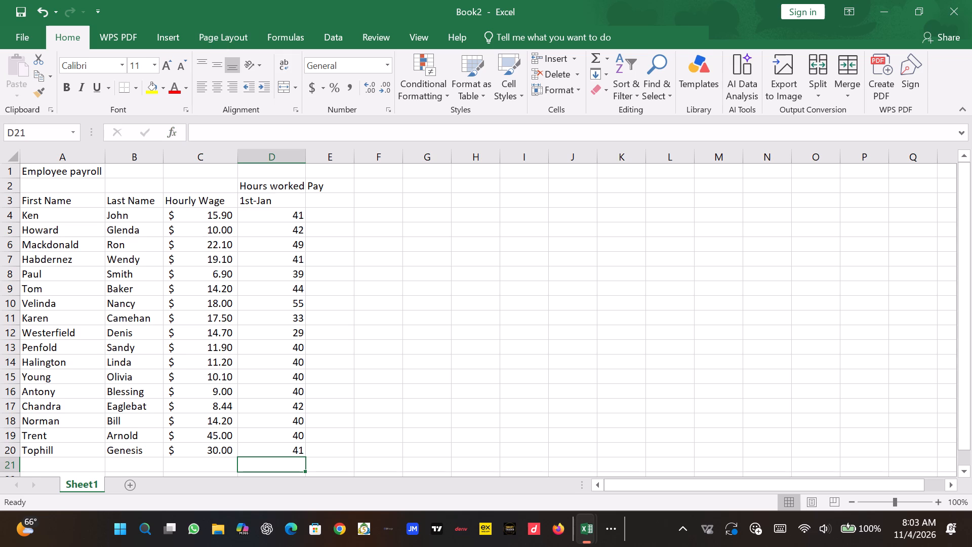
Clear the 1st-Jan hours worked in cells D20, D19, D18, D17 and D16.
{"action": "scroll", "coordinate": [269, 243], "scroll_direction": "down", "scroll_amount": 1}
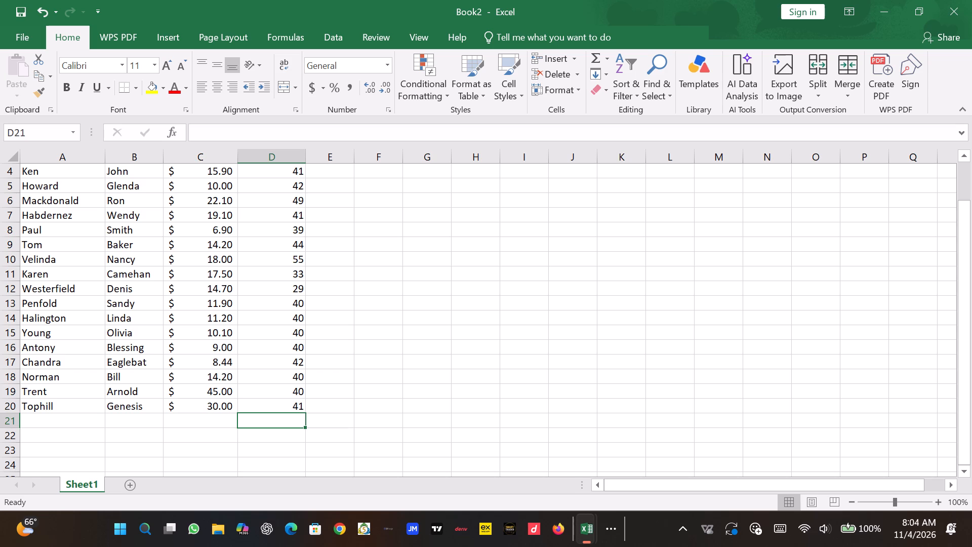
{"action": "left_click", "coordinate": [294, 410]}
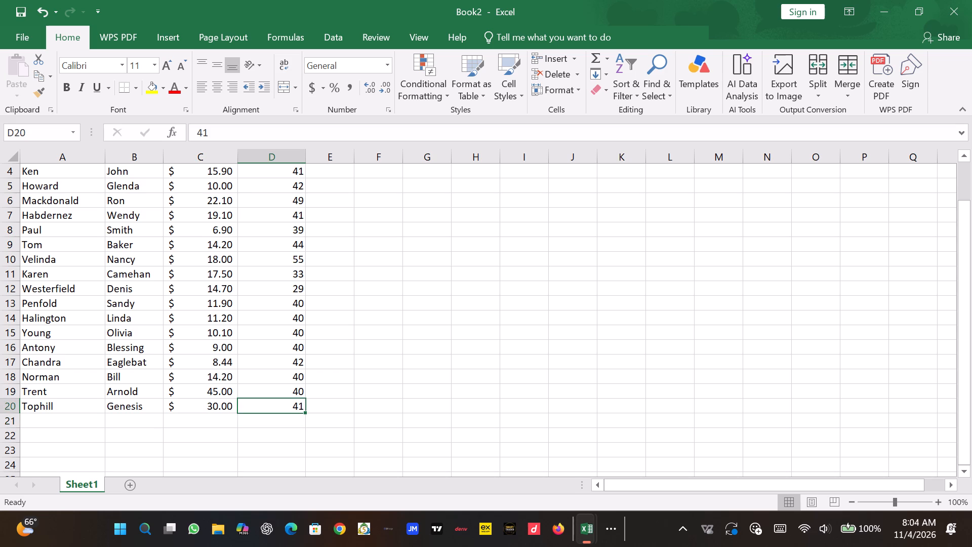
{"action": "key", "text": "BackSpace"}
{"action": "left_click", "coordinate": [295, 389]}
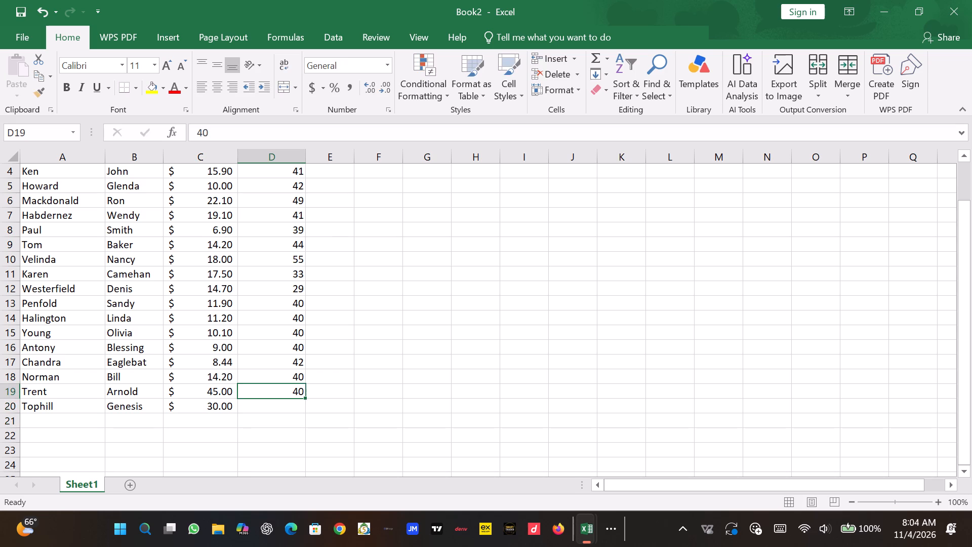
{"action": "key", "text": "BackSpace"}
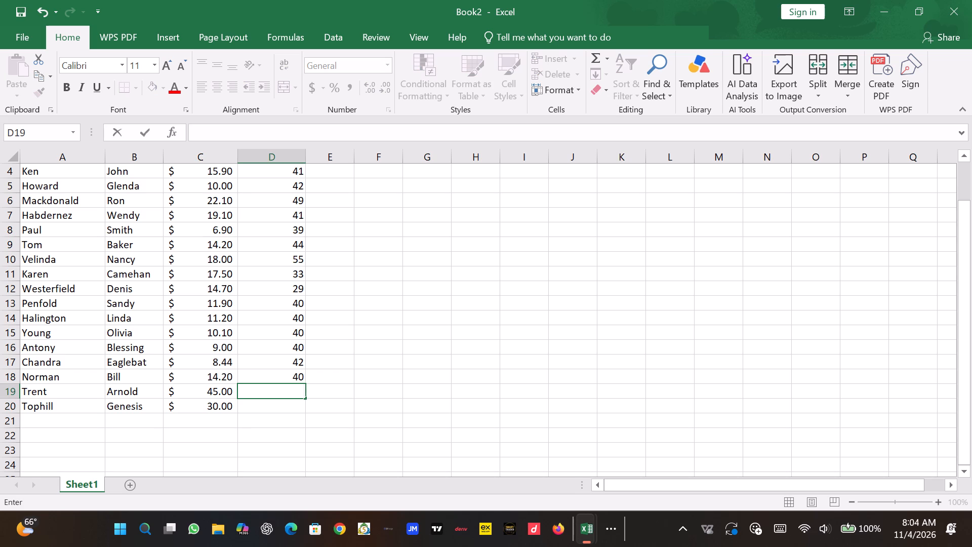
{"action": "left_click", "coordinate": [291, 380]}
{"action": "key", "text": "BackSpace"}
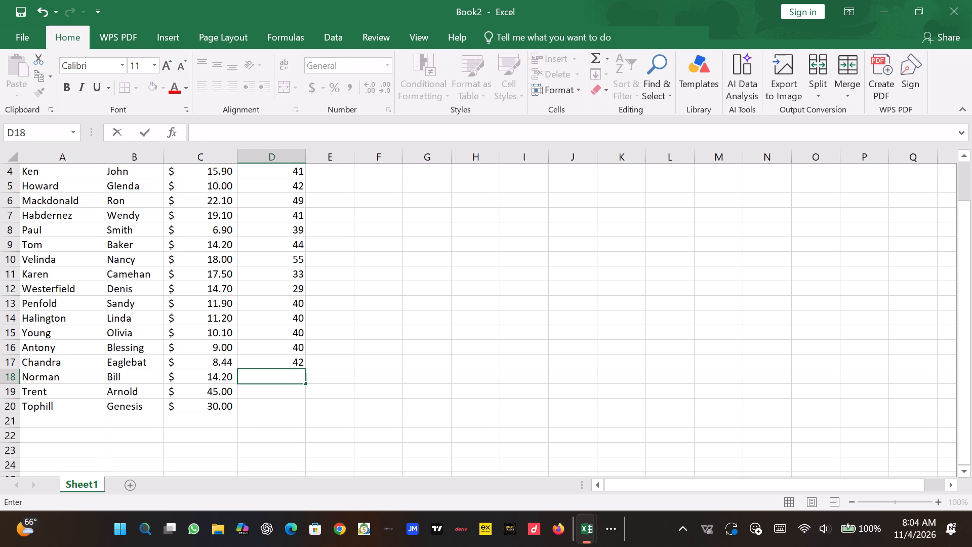
{"action": "left_click", "coordinate": [291, 365]}
{"action": "key", "text": "BackSpace"}
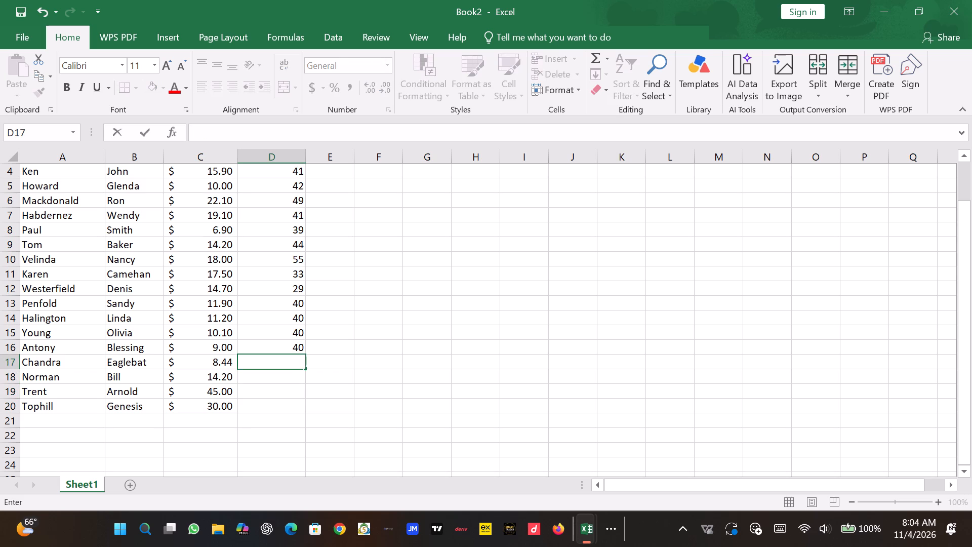
{"action": "left_click", "coordinate": [295, 340]}
{"action": "key", "text": "BackSpace"}
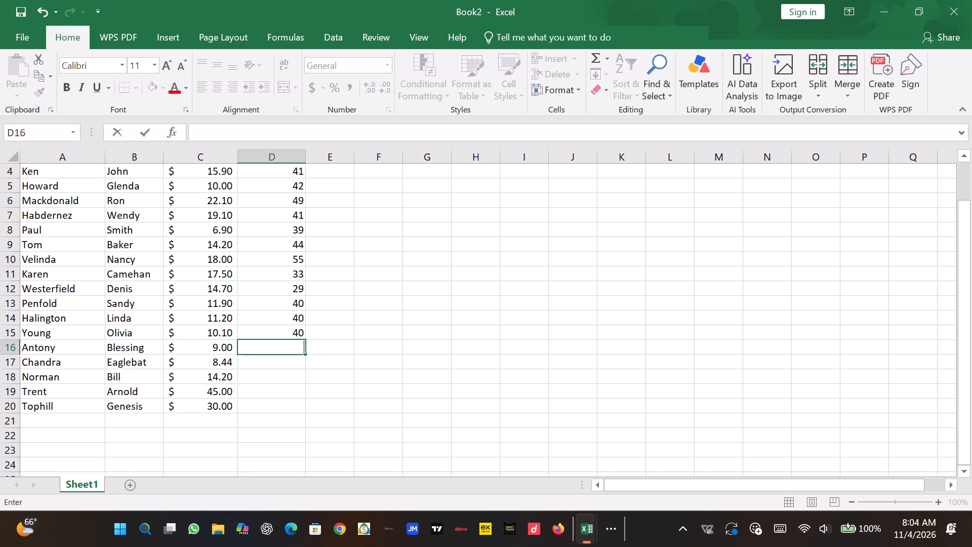
Enter hours worked of 42, 40, 40, 41 and 39 in D16 through D20.
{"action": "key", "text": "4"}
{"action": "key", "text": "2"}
{"action": "key", "text": "Return"}
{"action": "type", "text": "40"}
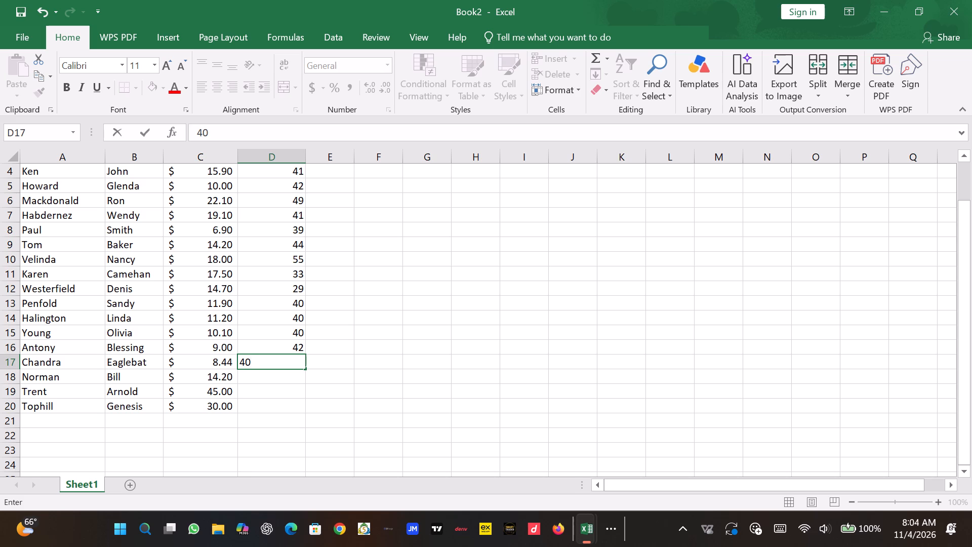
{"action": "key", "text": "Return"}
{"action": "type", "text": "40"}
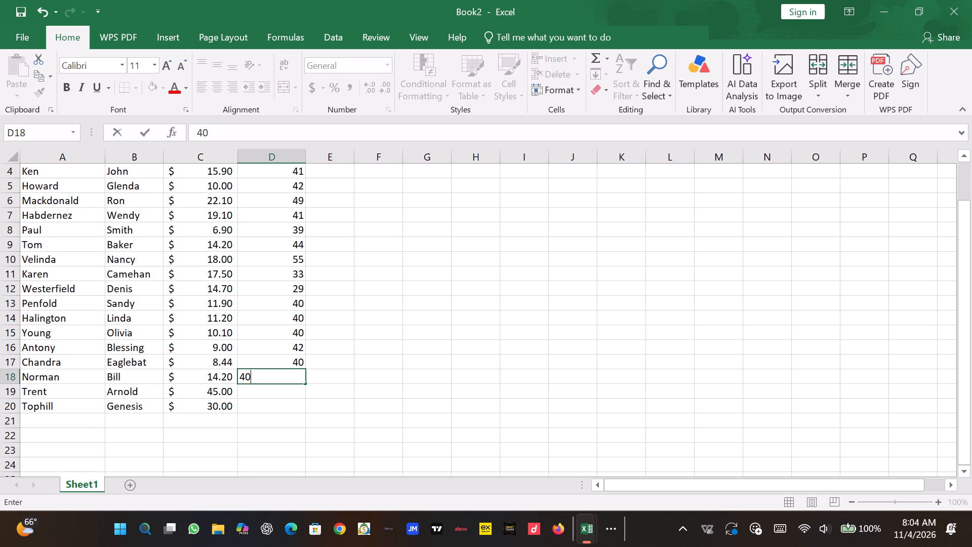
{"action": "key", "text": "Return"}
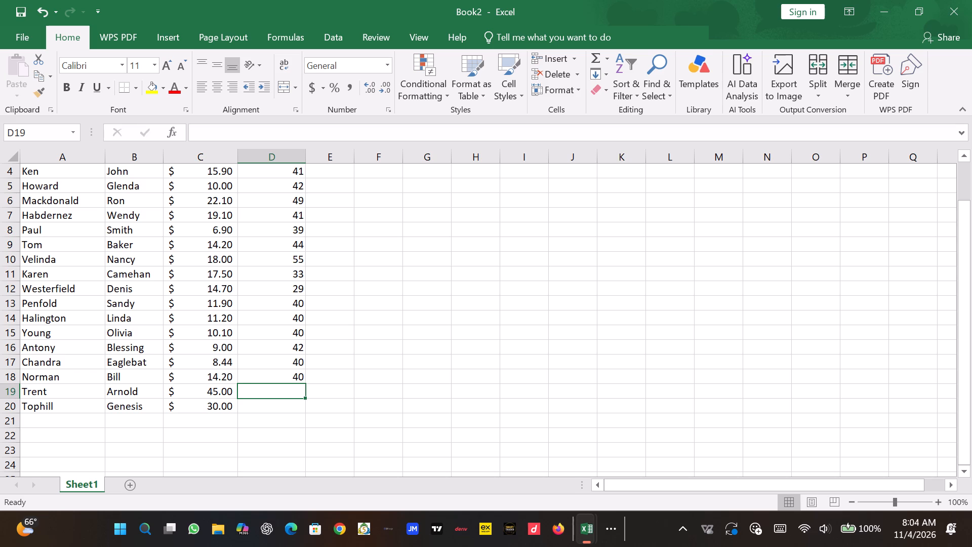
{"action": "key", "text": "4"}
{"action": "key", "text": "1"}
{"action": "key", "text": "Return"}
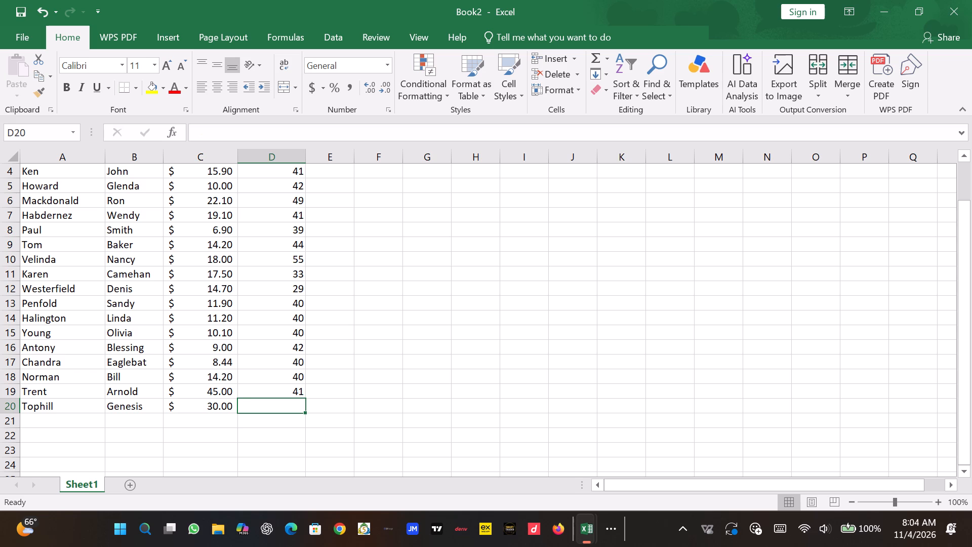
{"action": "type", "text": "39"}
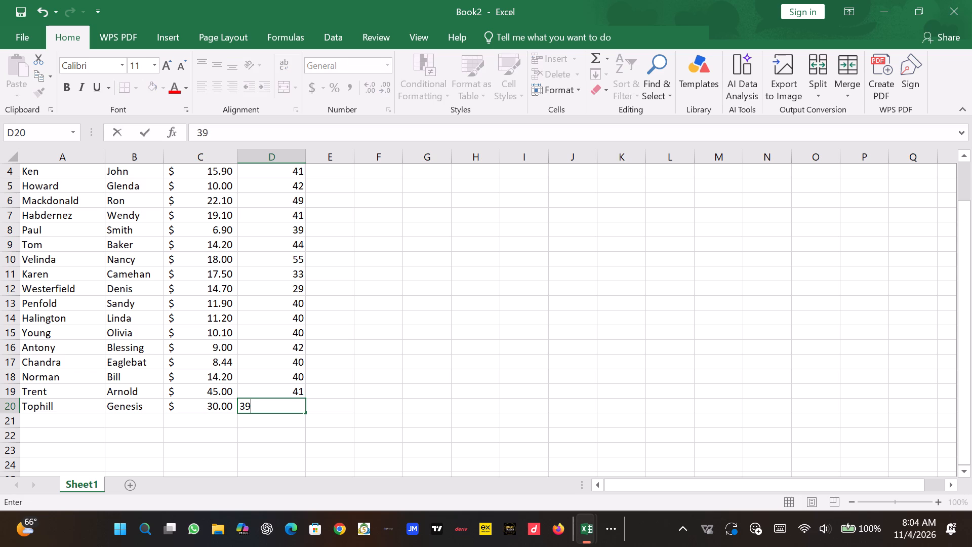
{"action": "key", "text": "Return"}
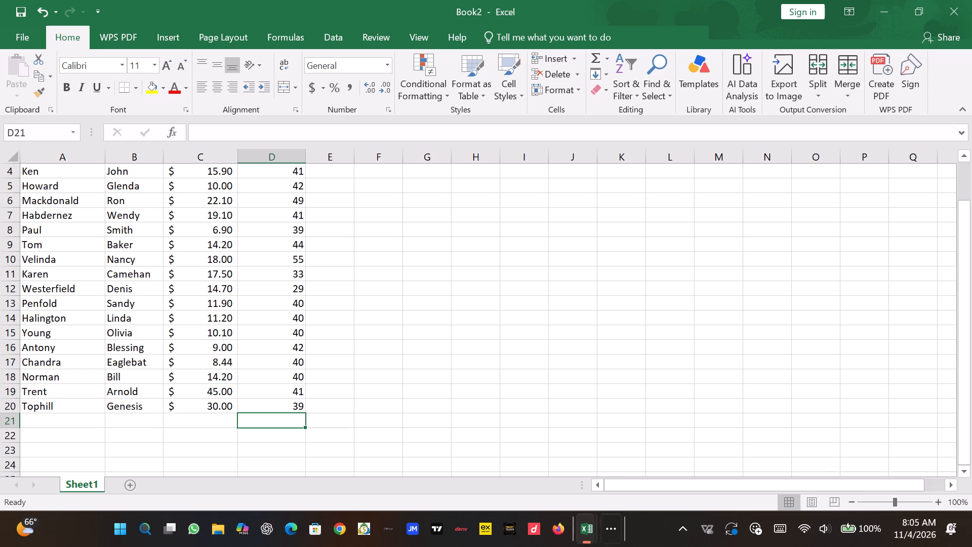
Enter the formula =C4*D4 in E4 under Pay to multiply hourly wage by hours worked.
{"action": "scroll", "coordinate": [465, 295], "scroll_direction": "up", "scroll_amount": 3}
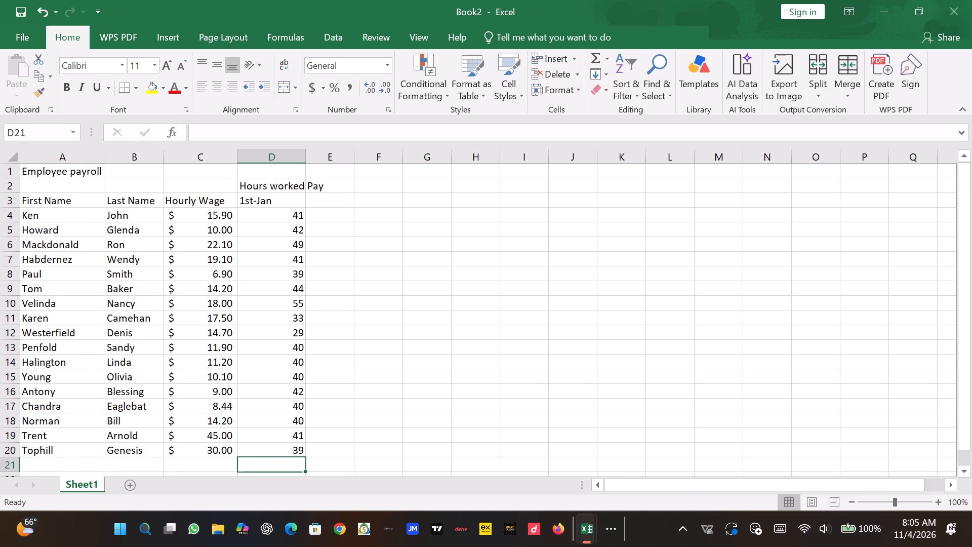
{"action": "left_click", "coordinate": [327, 217]}
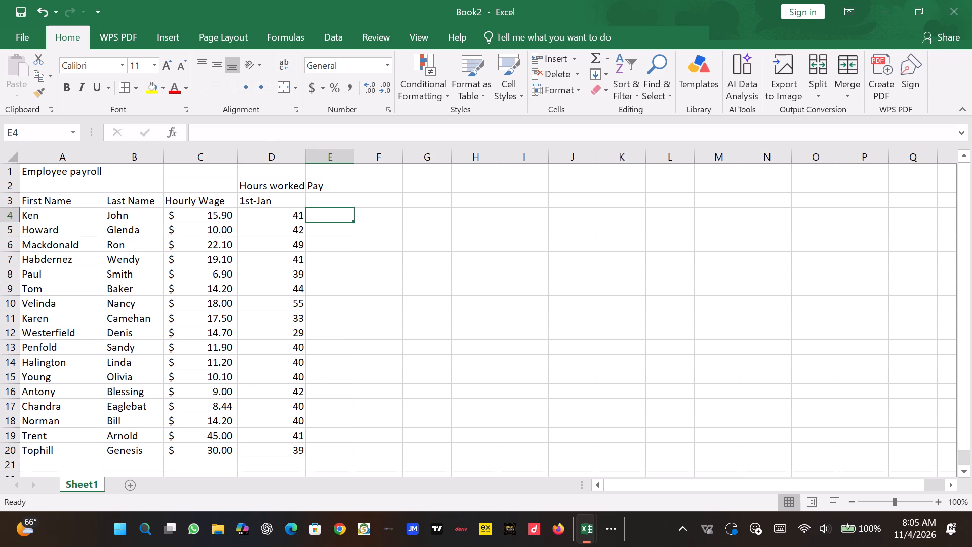
{"action": "key", "text": "equal"}
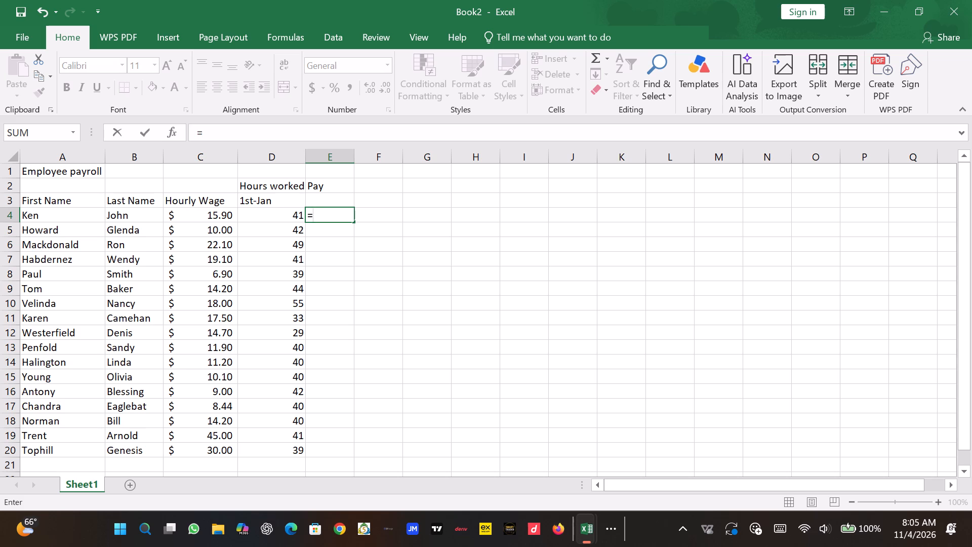
{"action": "left_click", "coordinate": [189, 217]}
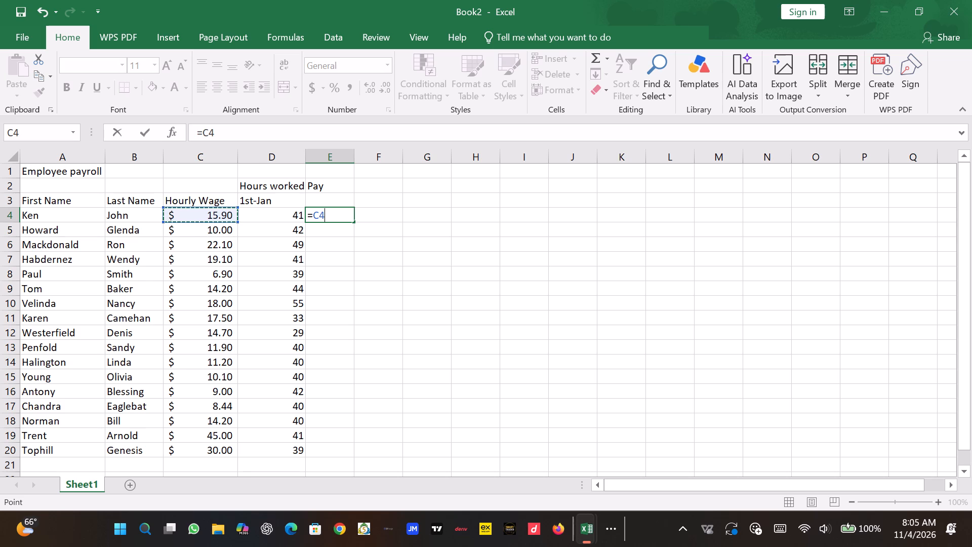
{"action": "key", "text": "shift+asterisk"}
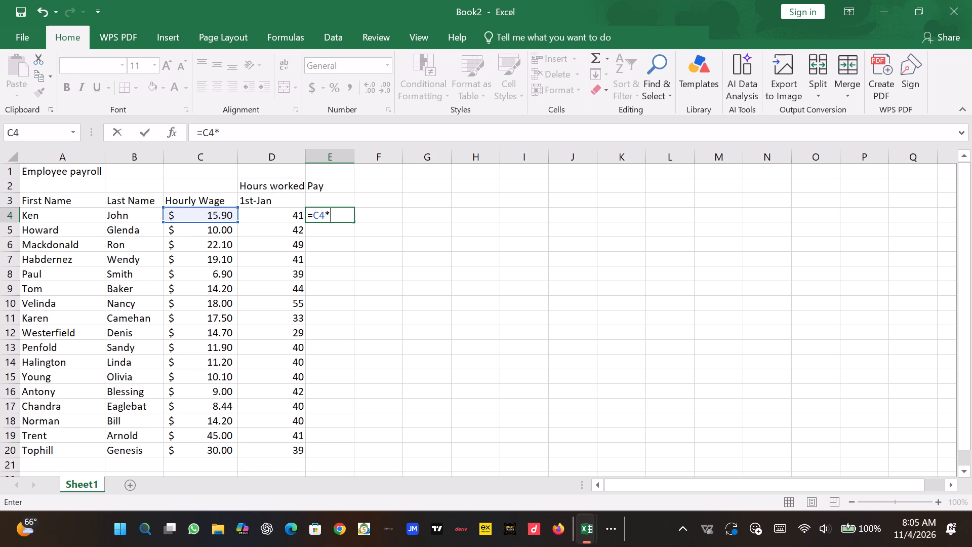
{"action": "left_click", "coordinate": [265, 214]}
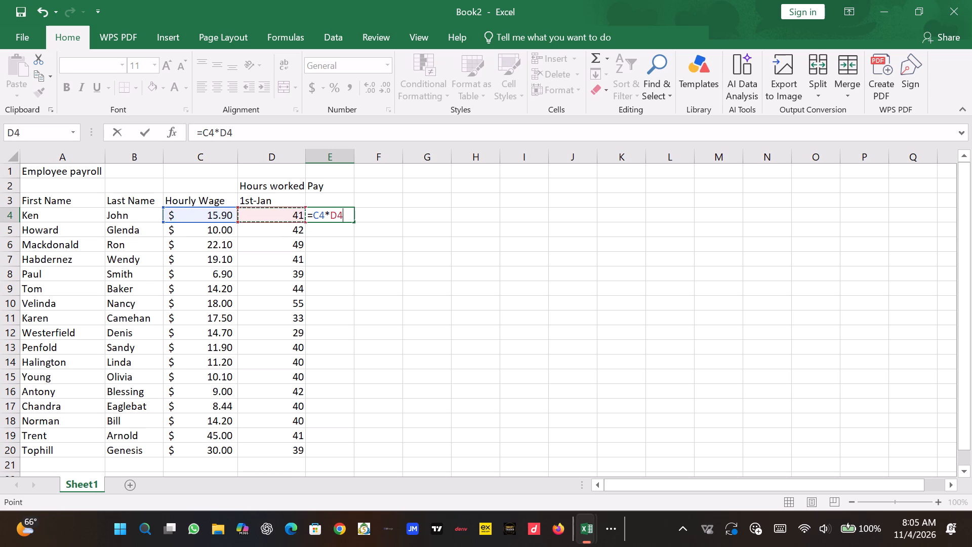
{"action": "key", "text": "Return"}
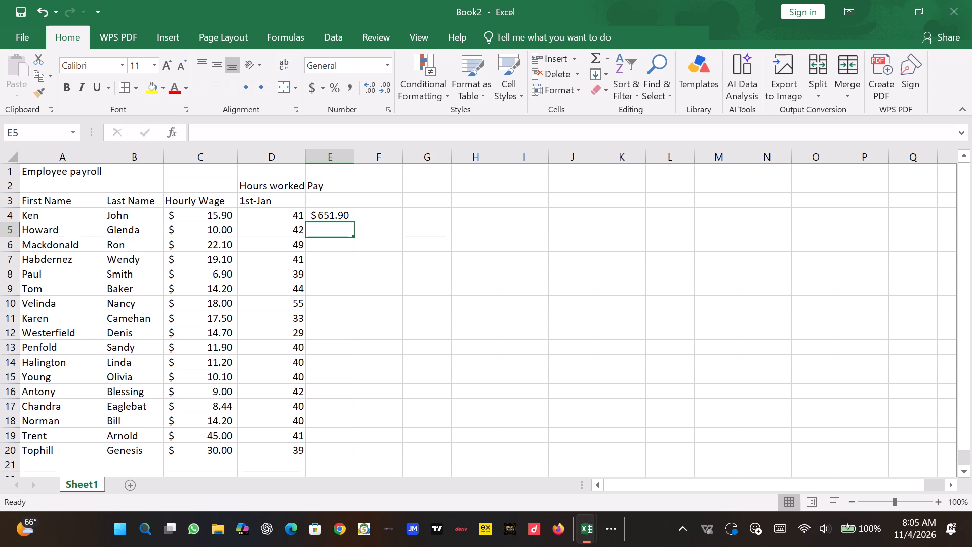
Enter the pay formula =C5*D5 in E5.
{"action": "key", "text": "equal"}
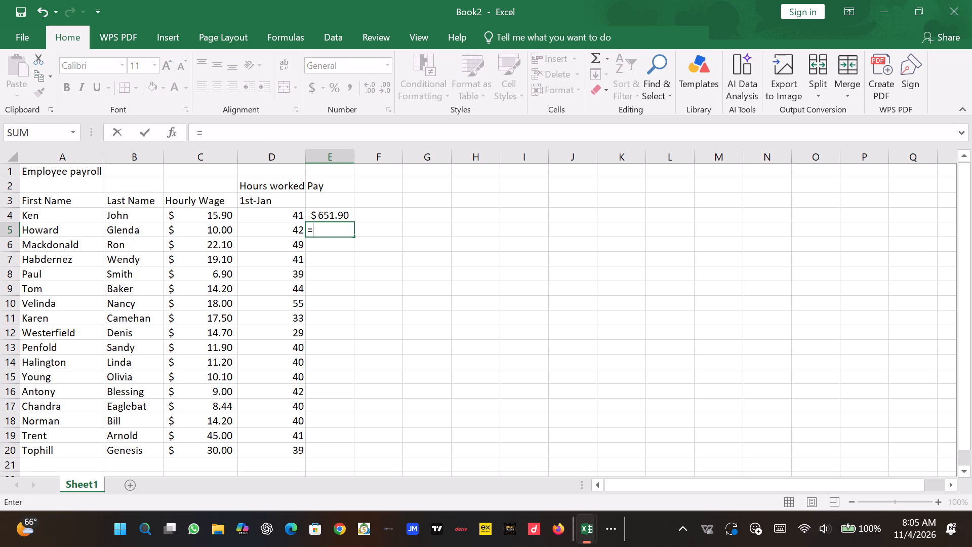
{"action": "left_click", "coordinate": [222, 229]}
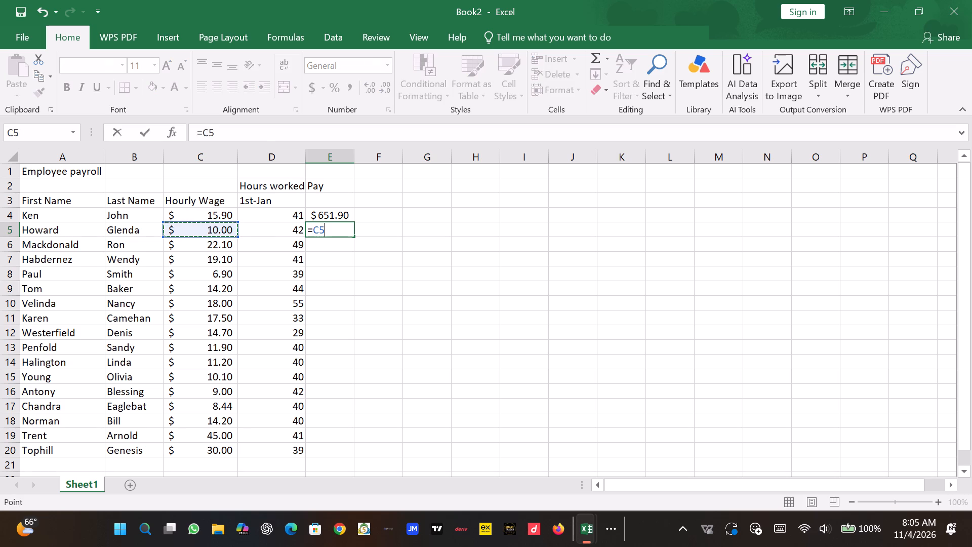
{"action": "key", "text": "shift+asterisk"}
{"action": "left_click", "coordinate": [291, 231]}
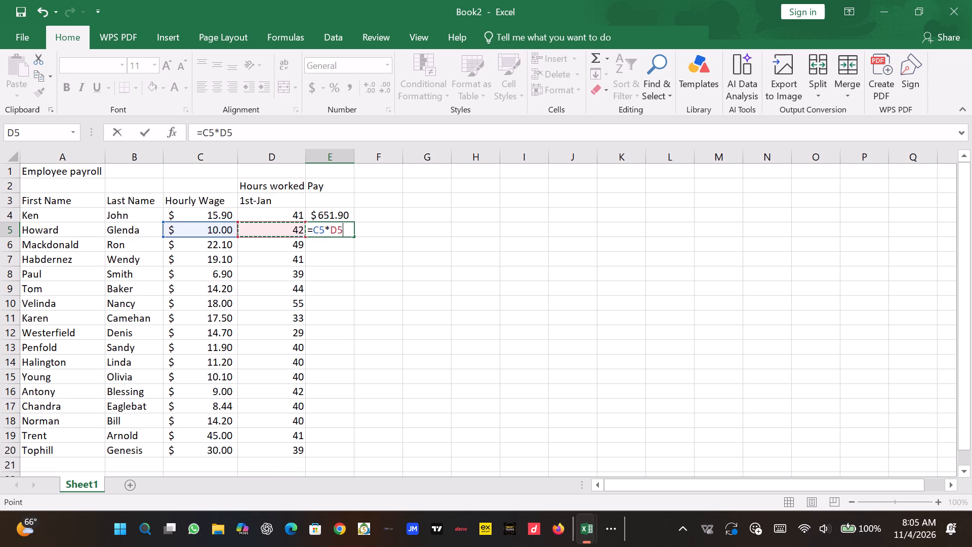
{"action": "key", "text": "Return"}
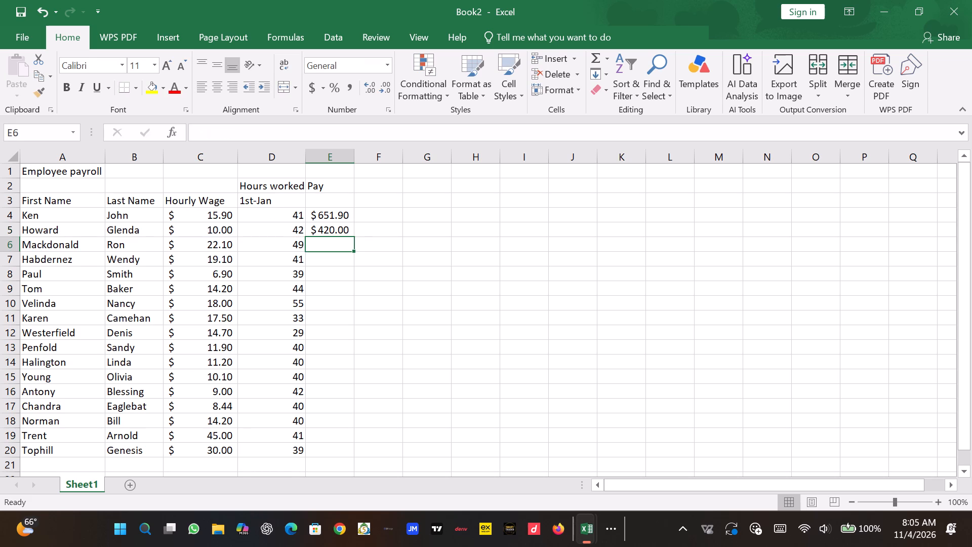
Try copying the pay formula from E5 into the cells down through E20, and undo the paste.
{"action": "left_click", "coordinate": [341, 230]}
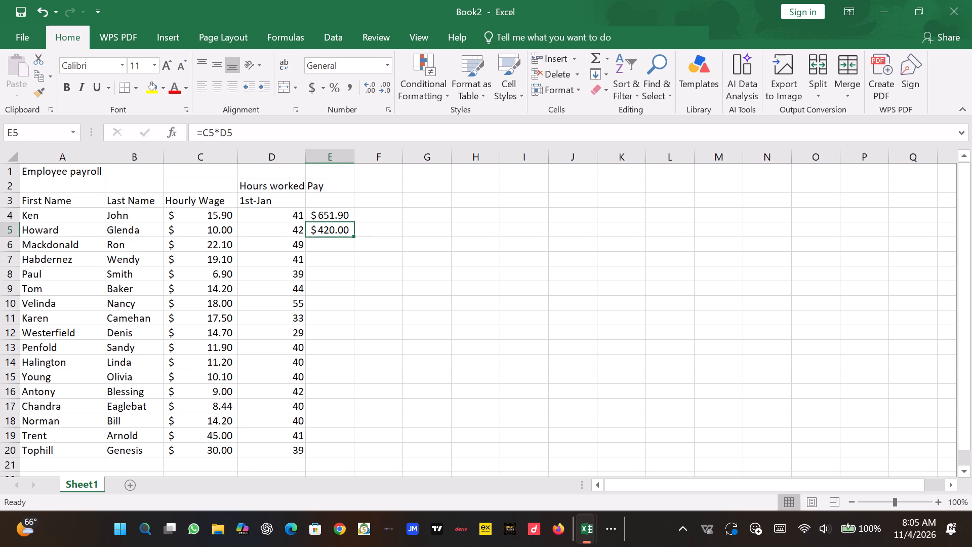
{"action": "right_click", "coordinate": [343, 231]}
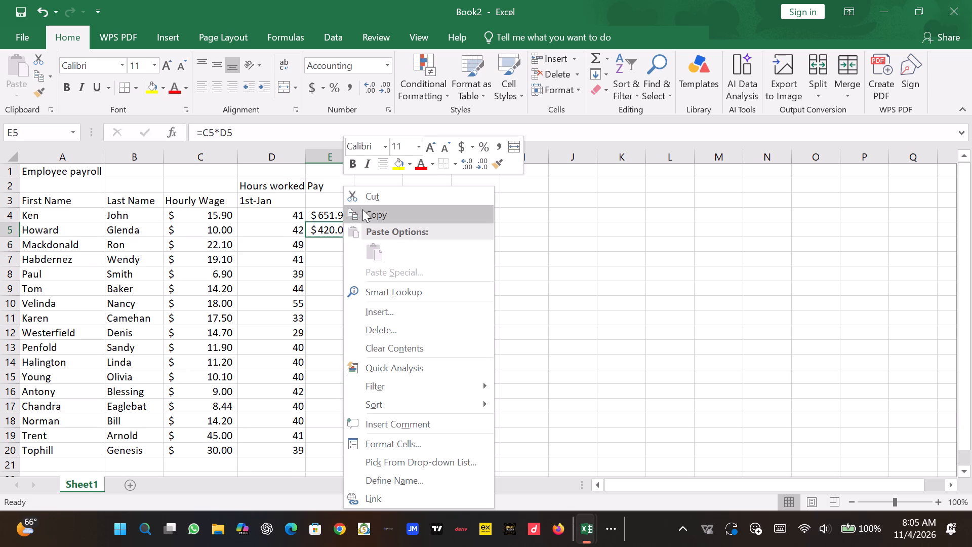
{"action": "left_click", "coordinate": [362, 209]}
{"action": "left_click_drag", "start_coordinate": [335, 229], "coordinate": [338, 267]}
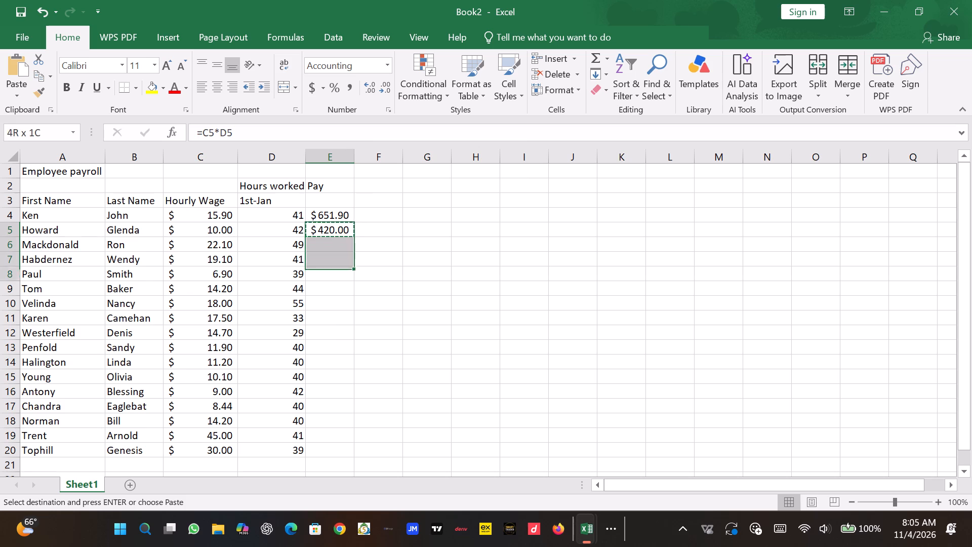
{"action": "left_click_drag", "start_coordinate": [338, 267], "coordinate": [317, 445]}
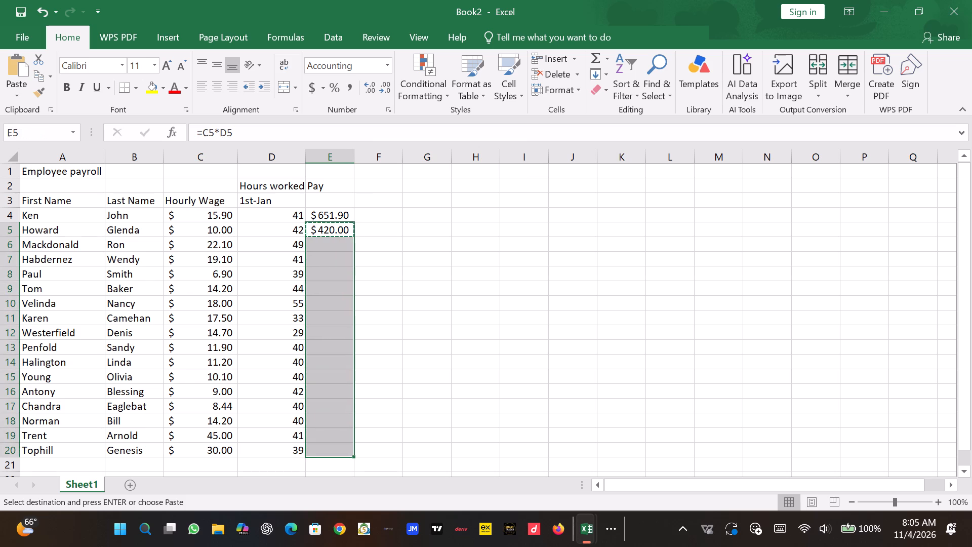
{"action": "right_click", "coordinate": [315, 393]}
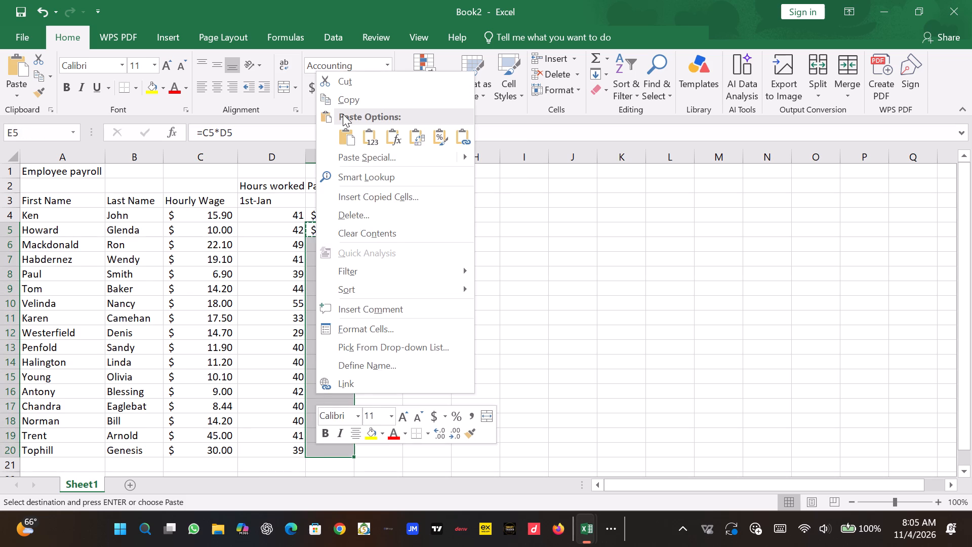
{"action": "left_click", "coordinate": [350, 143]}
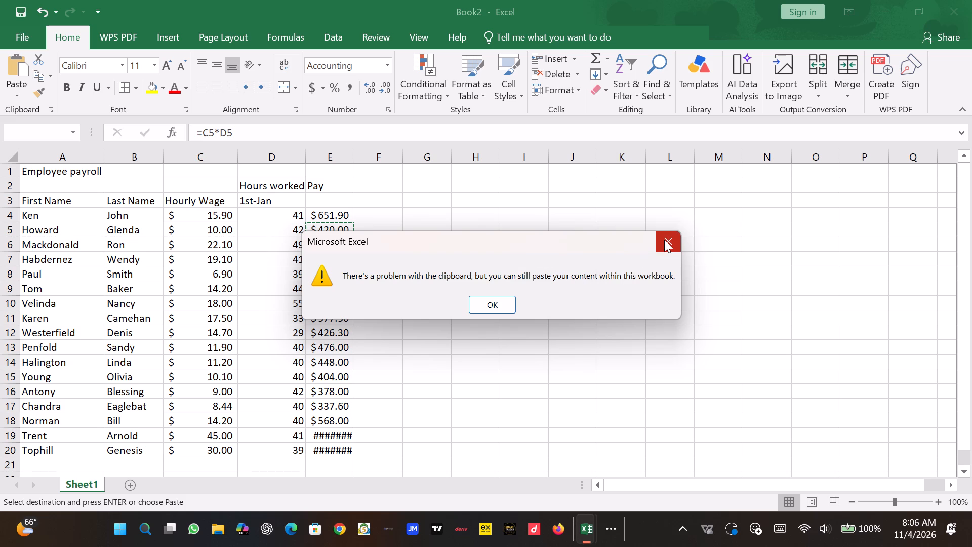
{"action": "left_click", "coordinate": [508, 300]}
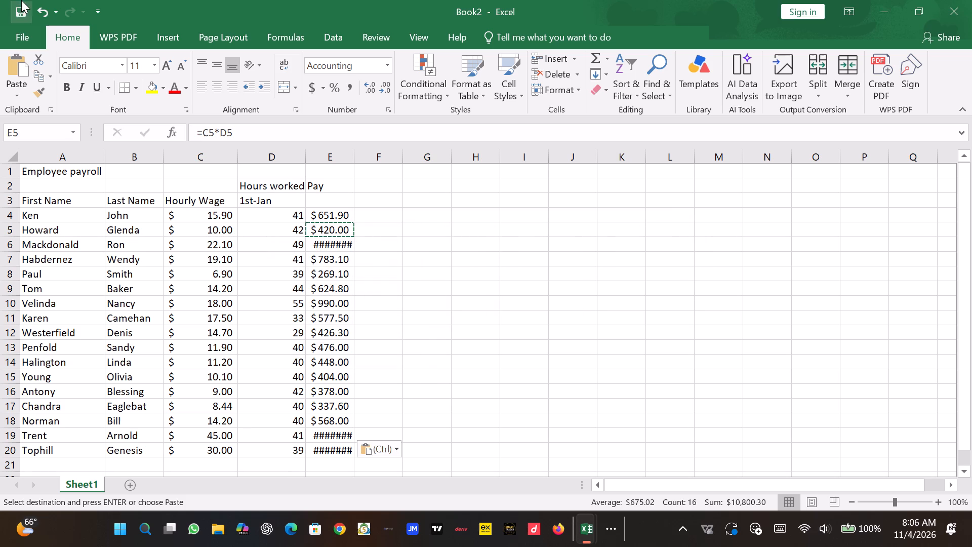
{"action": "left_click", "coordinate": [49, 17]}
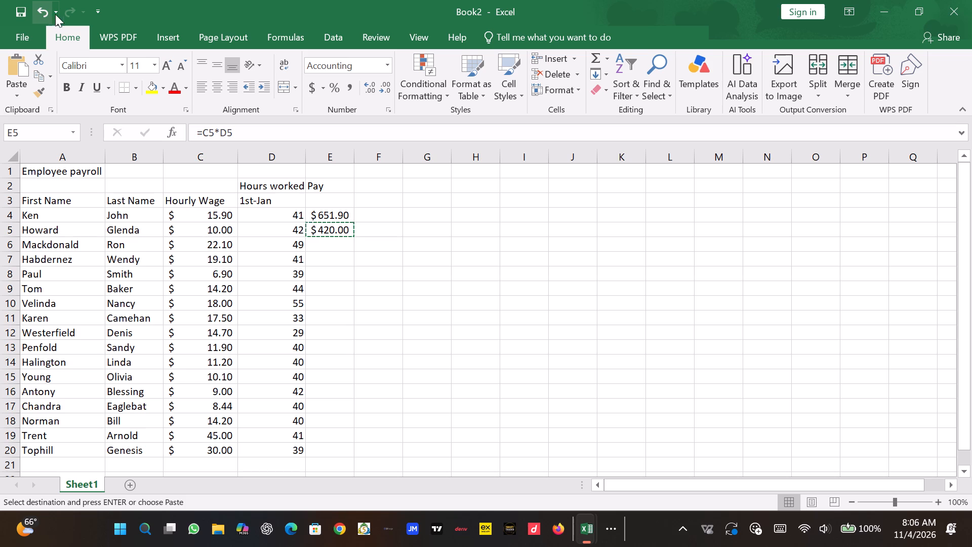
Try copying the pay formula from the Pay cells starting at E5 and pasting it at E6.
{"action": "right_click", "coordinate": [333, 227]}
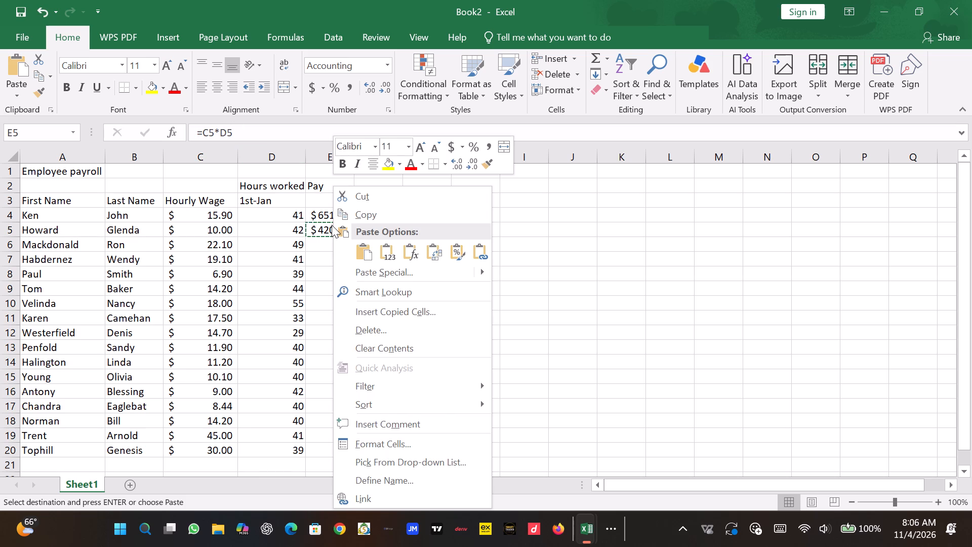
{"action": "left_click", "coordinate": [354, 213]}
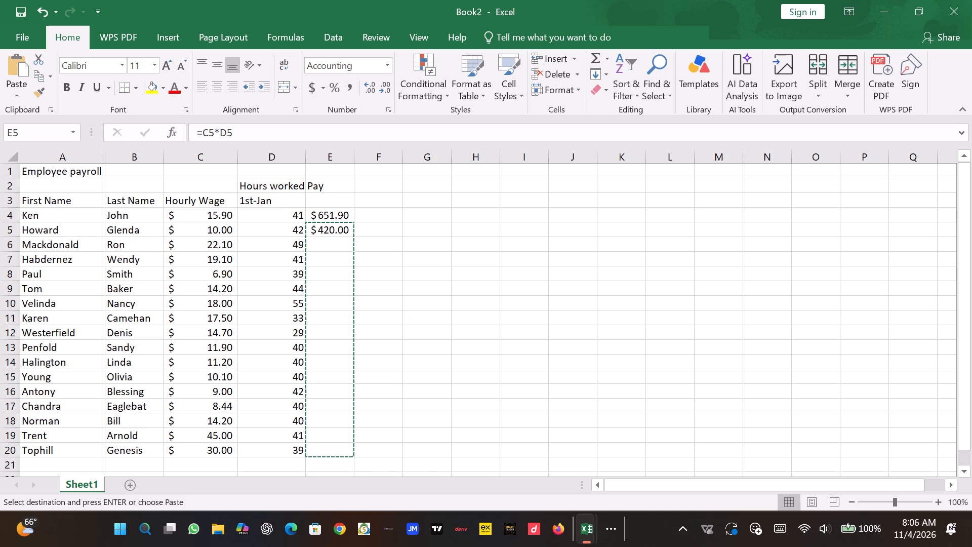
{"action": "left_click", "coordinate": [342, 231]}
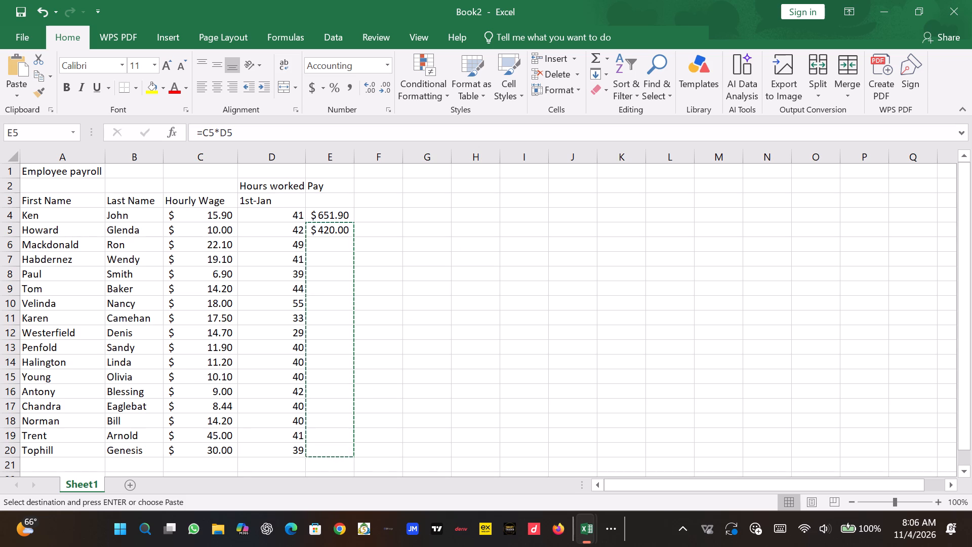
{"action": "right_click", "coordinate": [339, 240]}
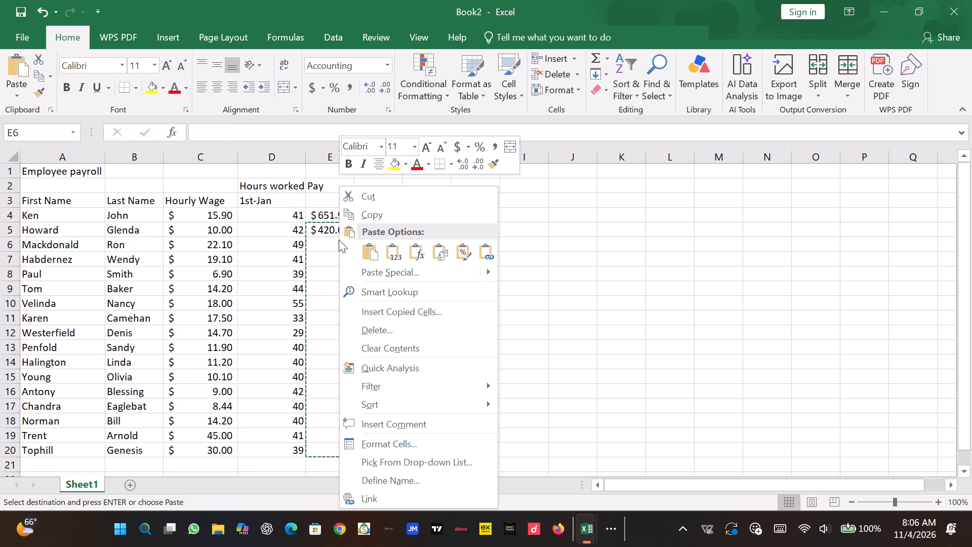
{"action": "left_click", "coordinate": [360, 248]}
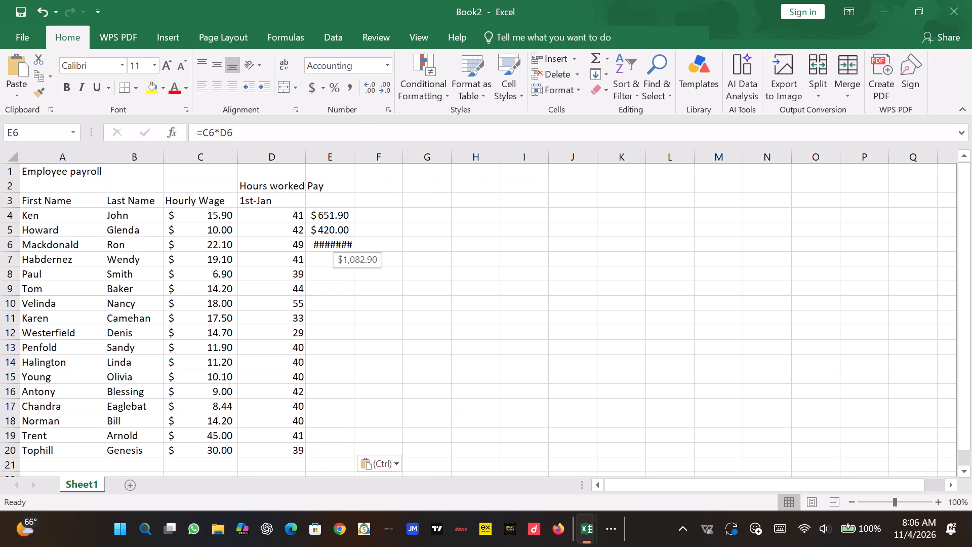
Replace the contents of E6 with the pay formula =C6*D6, multiplying hourly wage by hours worked.
{"action": "left_click", "coordinate": [339, 248]}
{"action": "key", "text": "BackSpace"}
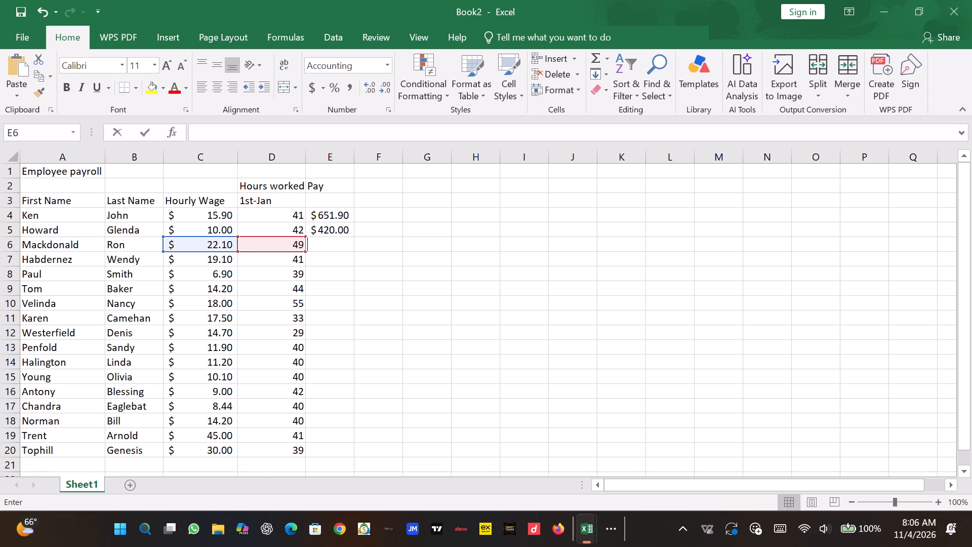
{"action": "left_click", "coordinate": [330, 240]}
{"action": "key", "text": "equal"}
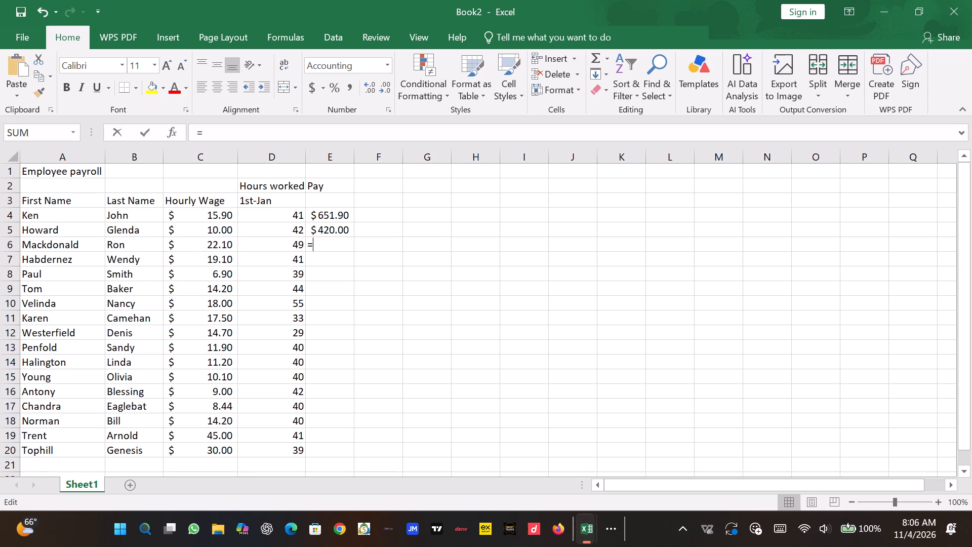
{"action": "left_click", "coordinate": [214, 244]}
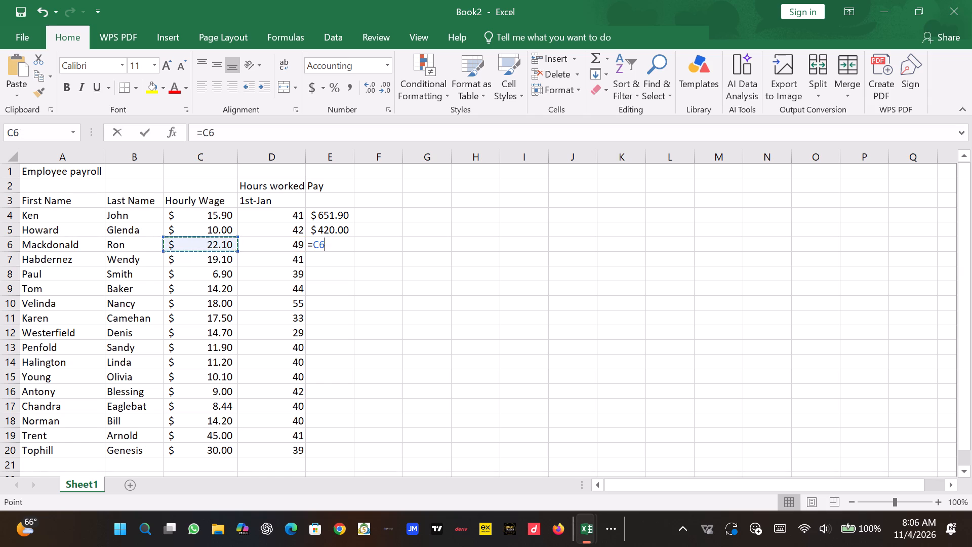
{"action": "key", "text": "shift+asterisk"}
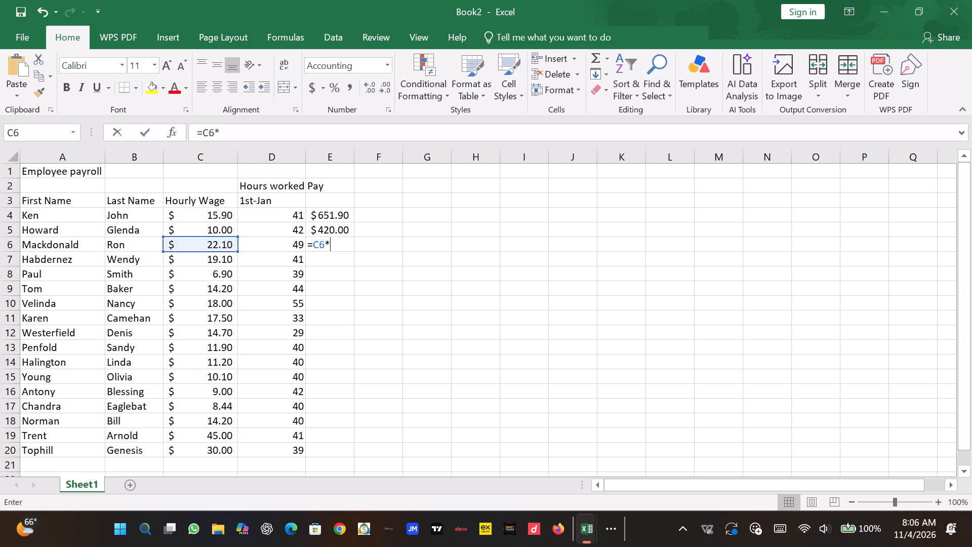
{"action": "left_click", "coordinate": [267, 241]}
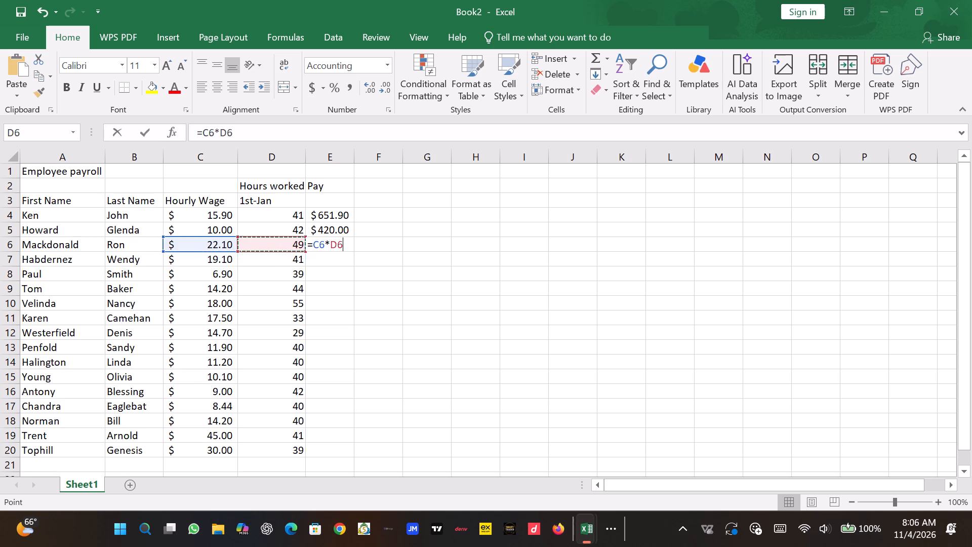
{"action": "key", "text": "Return"}
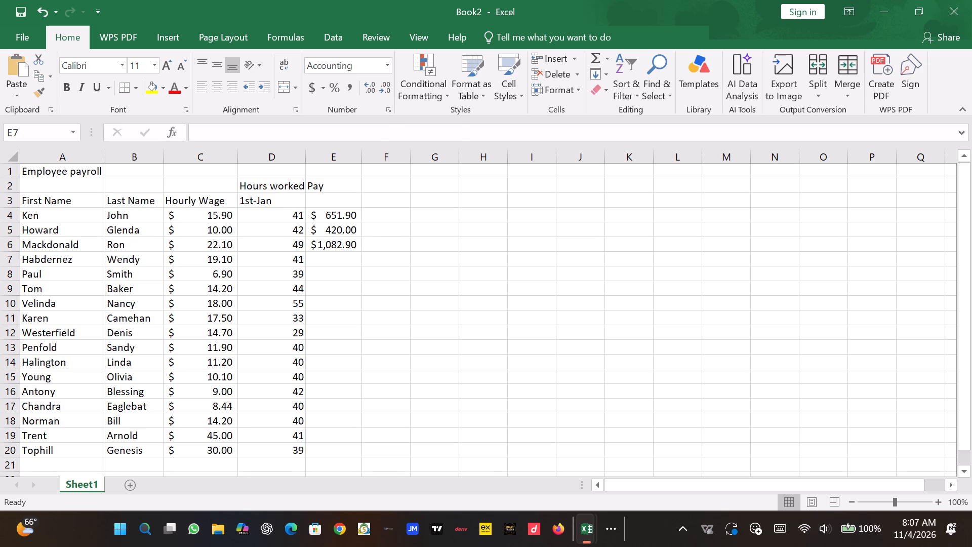
Widen column E slightly to give the pay amounts more room.
{"action": "left_click_drag", "start_coordinate": [362, 153], "coordinate": [370, 157]}
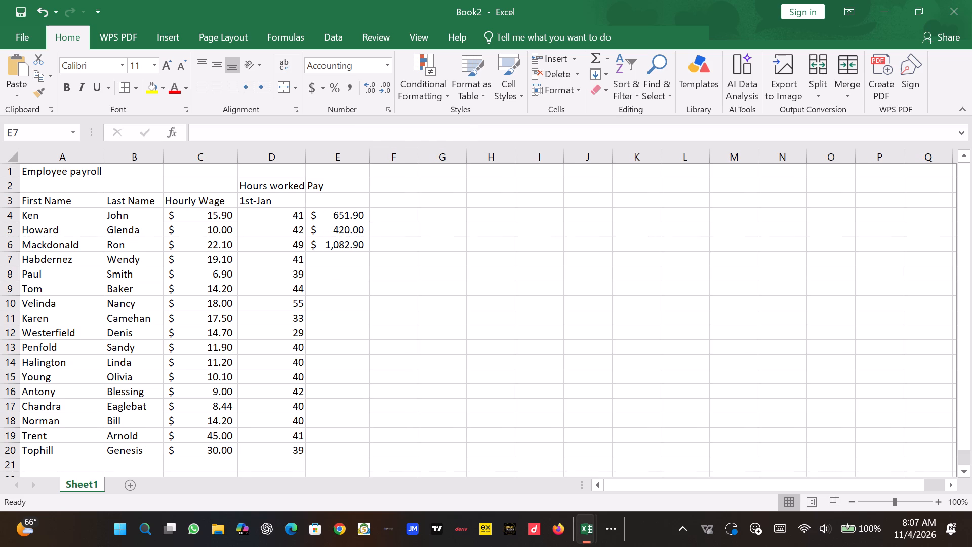
{"action": "left_click_drag", "start_coordinate": [370, 157], "coordinate": [374, 155]}
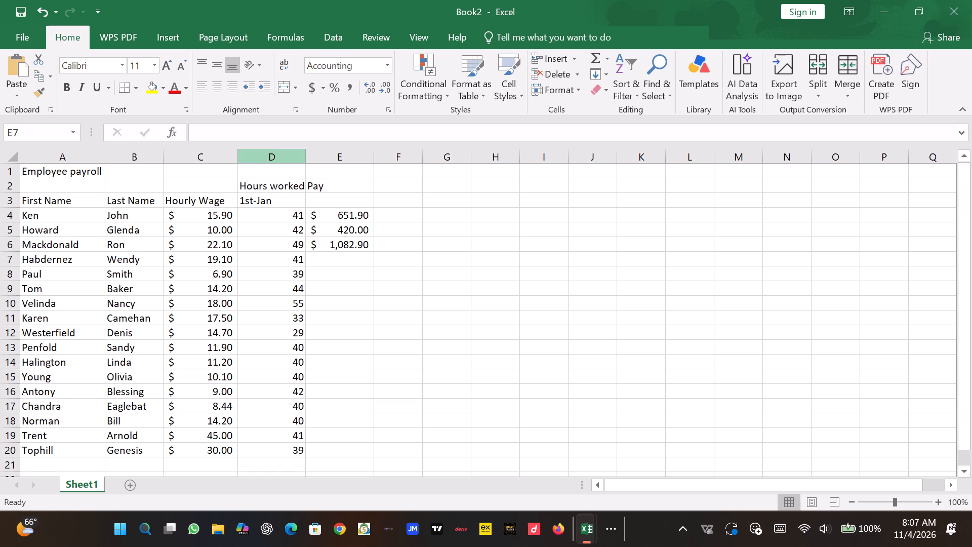
Enter the pay formula =C7*D7 in E7.
{"action": "left_click", "coordinate": [327, 260]}
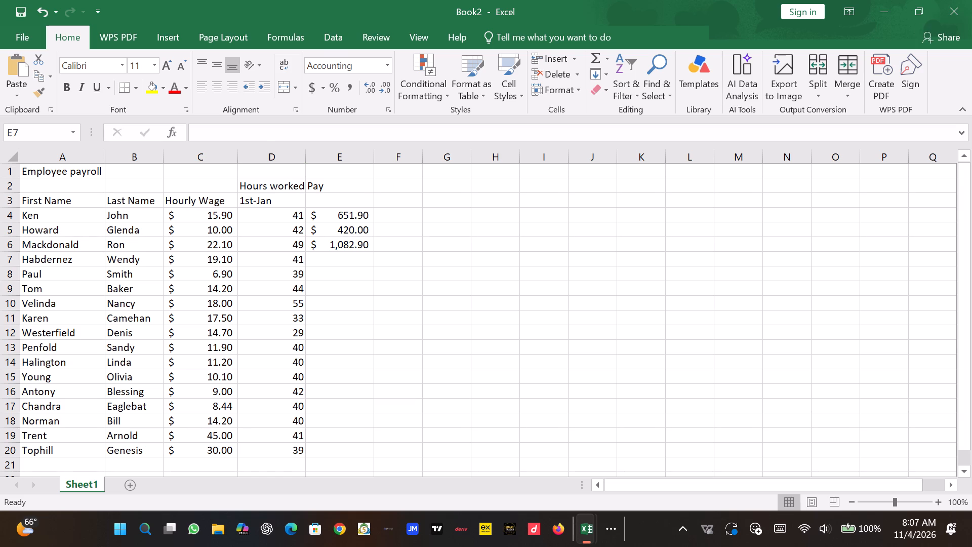
{"action": "double_click", "coordinate": [326, 259]}
{"action": "key", "text": "equal"}
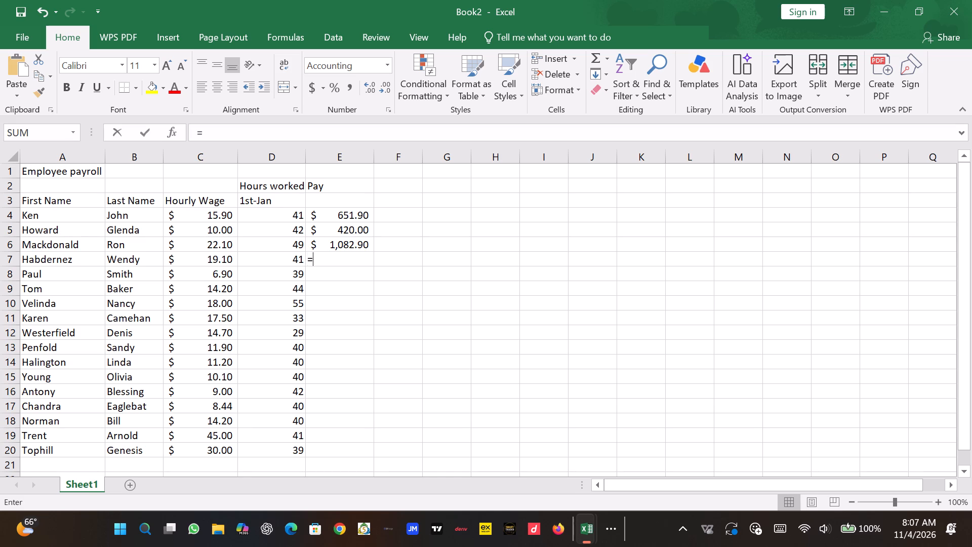
{"action": "left_click", "coordinate": [222, 260]}
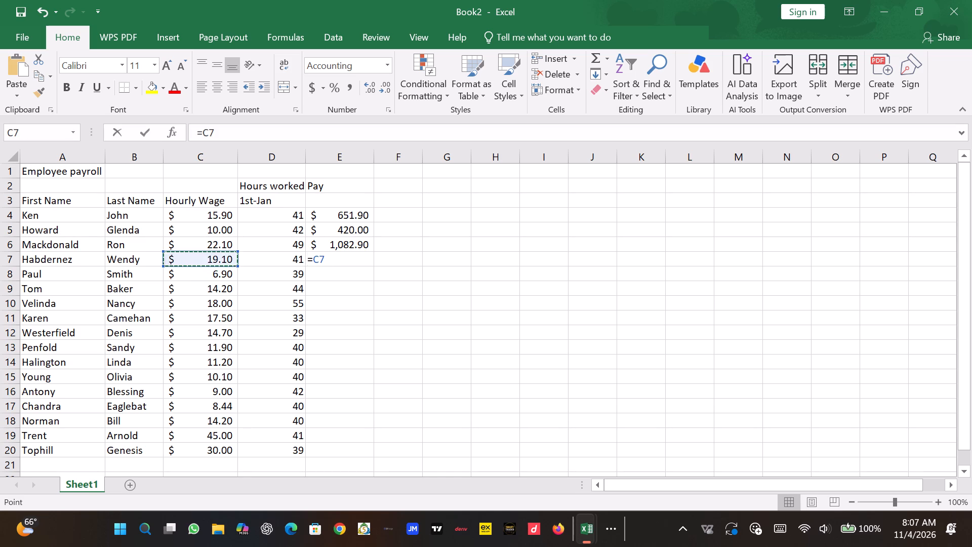
{"action": "key", "text": "shift+asterisk"}
{"action": "left_click", "coordinate": [263, 259]}
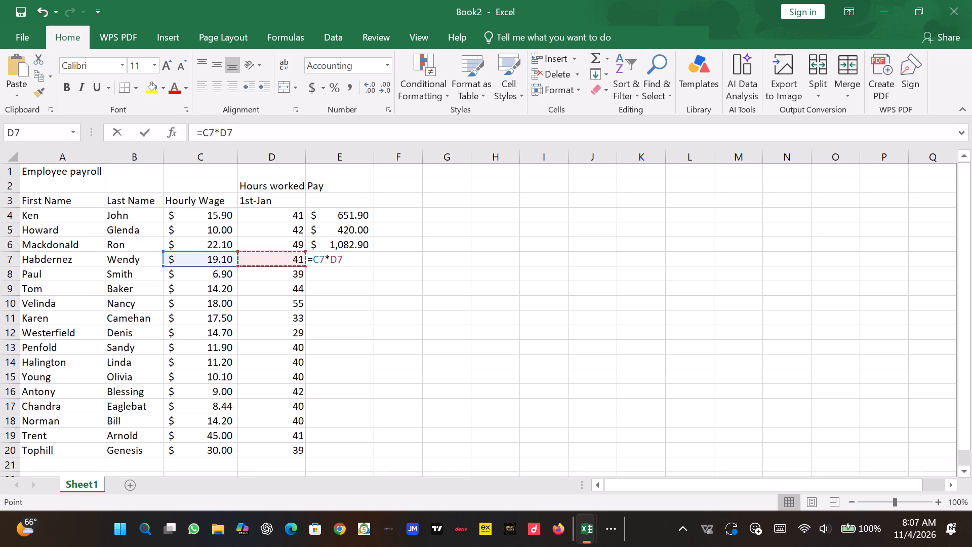
{"action": "key", "text": "Return"}
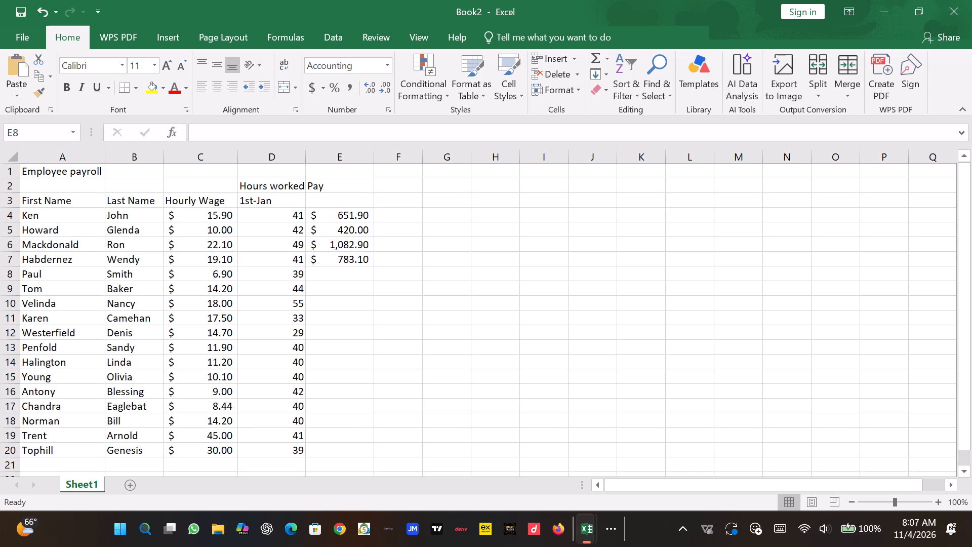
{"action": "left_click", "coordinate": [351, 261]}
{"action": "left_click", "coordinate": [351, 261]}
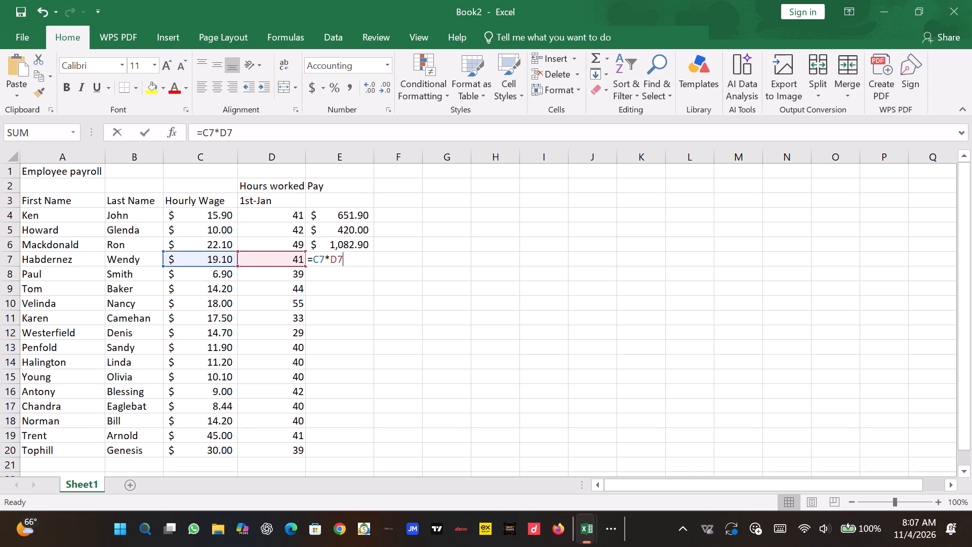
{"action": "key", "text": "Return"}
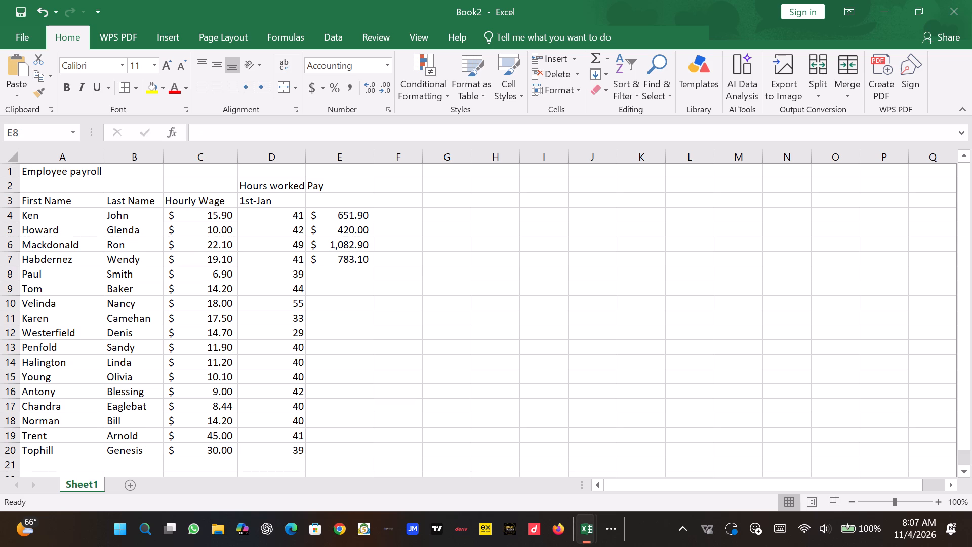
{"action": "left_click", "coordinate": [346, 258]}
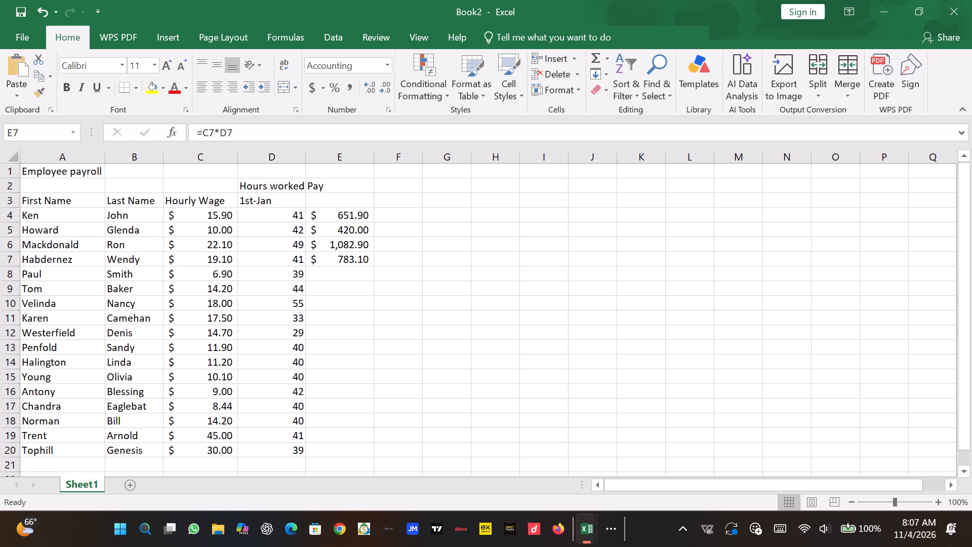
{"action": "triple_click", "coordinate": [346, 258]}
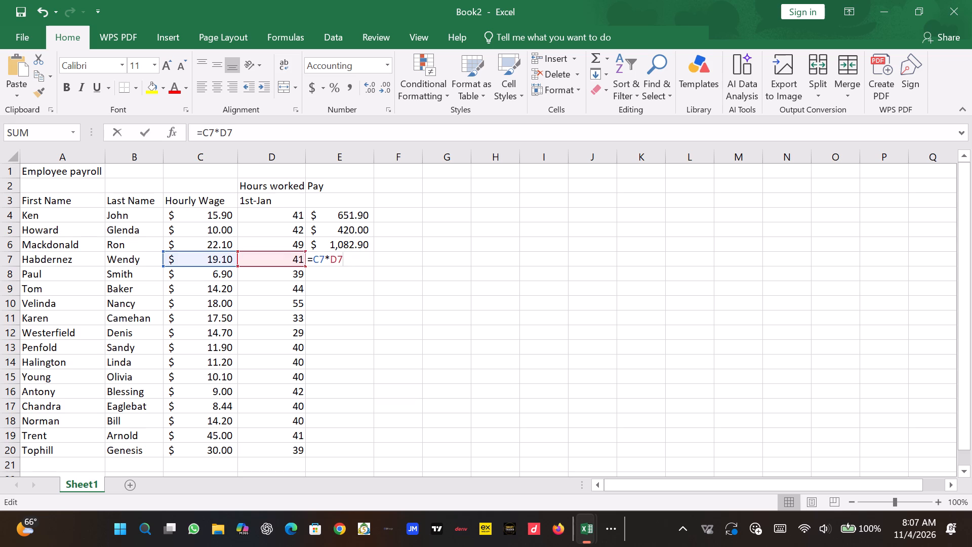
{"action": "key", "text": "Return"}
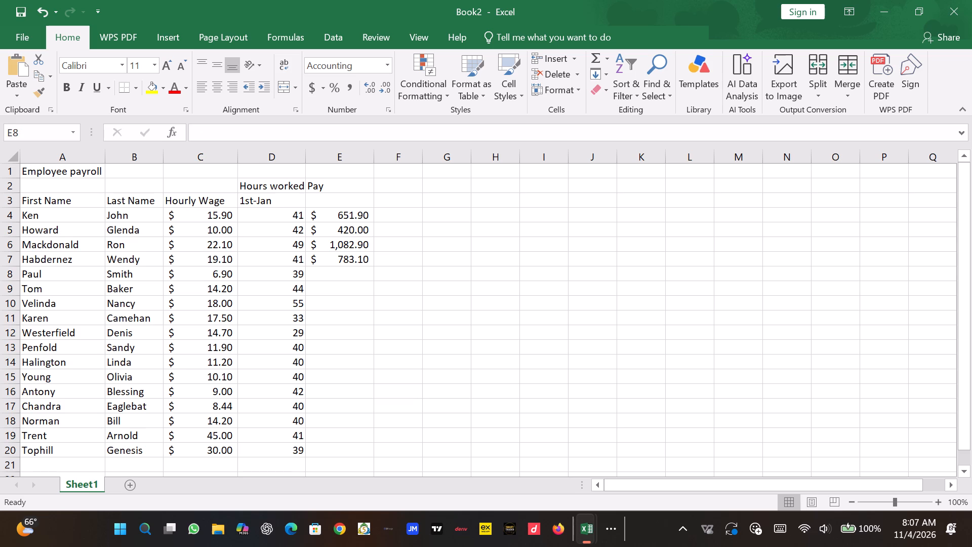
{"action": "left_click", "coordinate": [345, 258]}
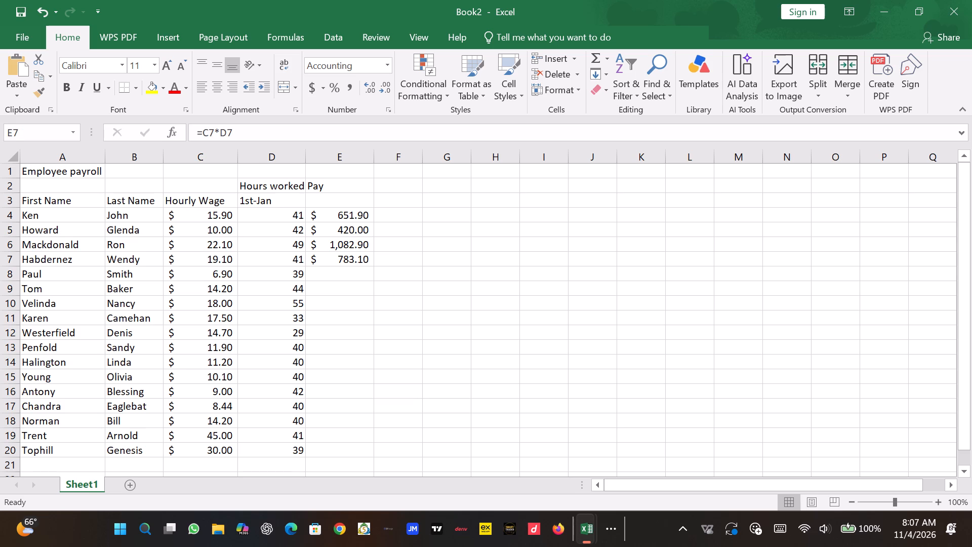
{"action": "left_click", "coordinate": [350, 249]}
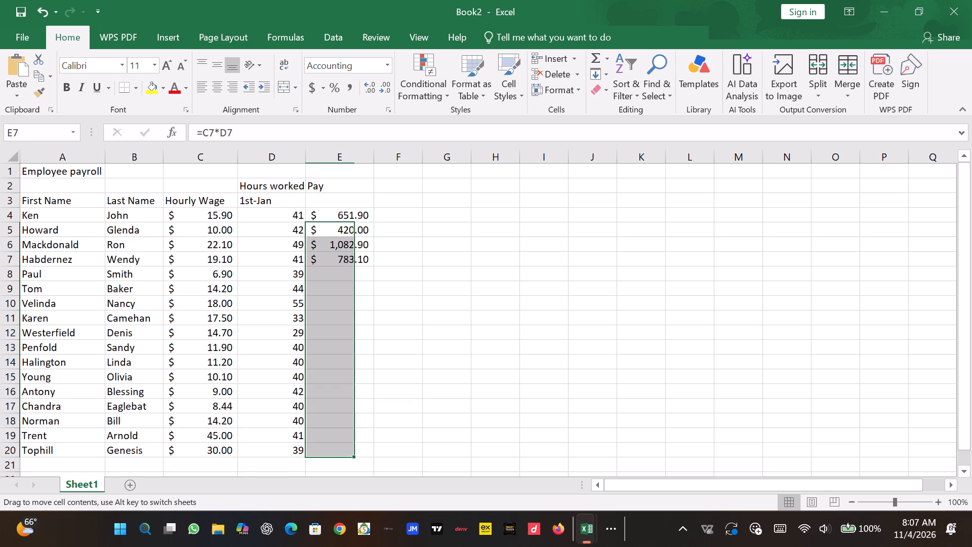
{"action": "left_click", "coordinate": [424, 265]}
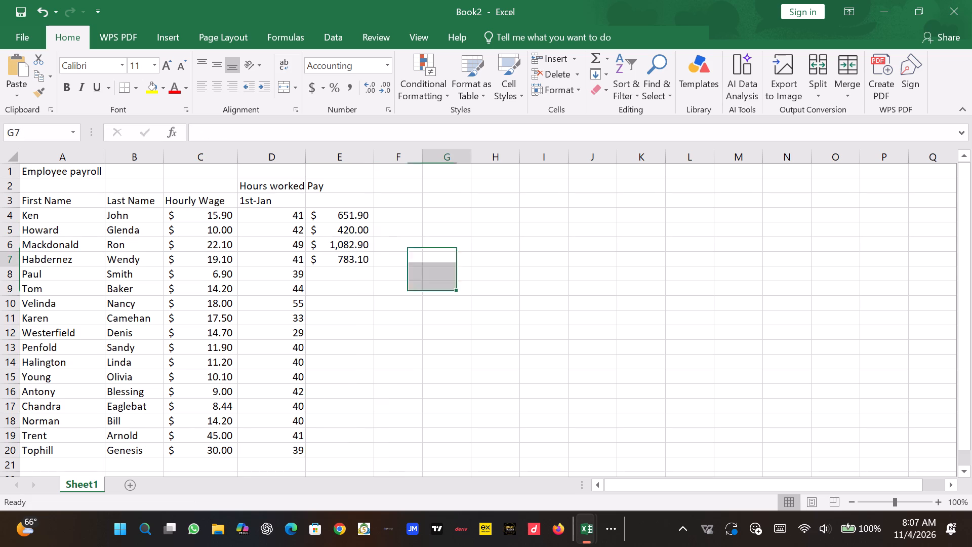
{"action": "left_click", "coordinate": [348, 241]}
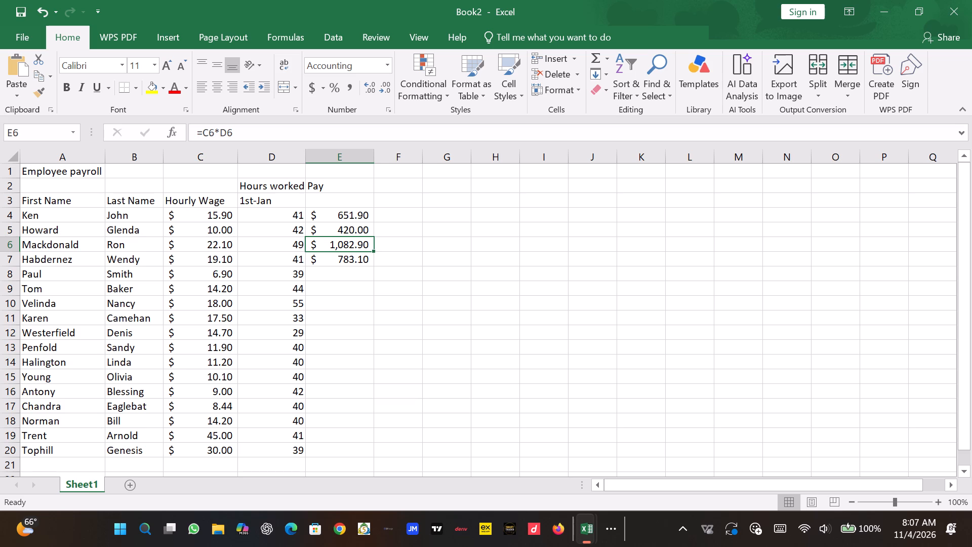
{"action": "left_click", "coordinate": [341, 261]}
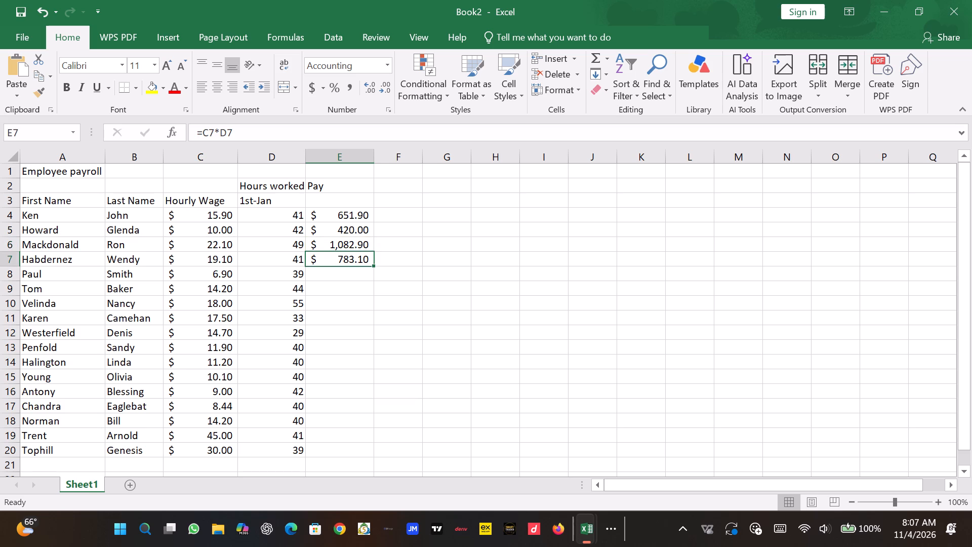
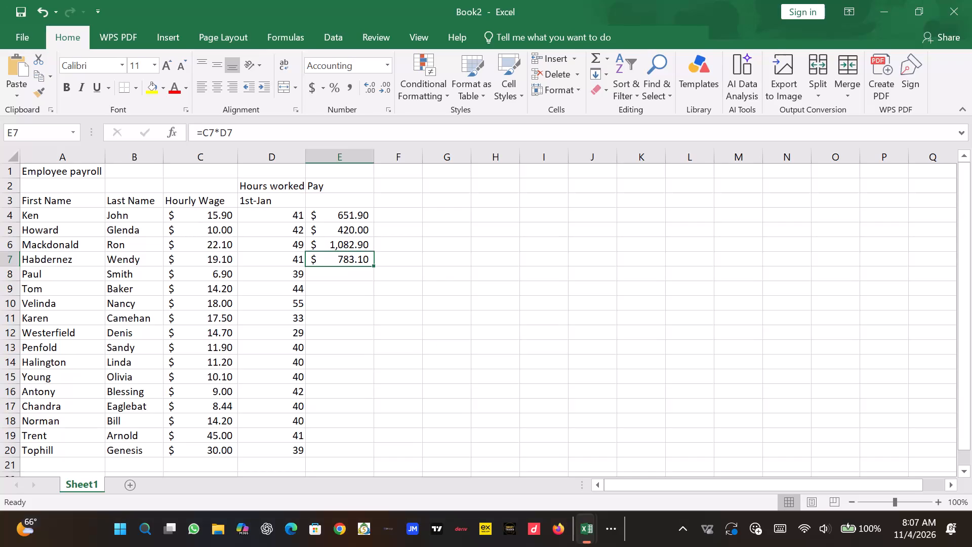
Copy the pay formula from E7 and paste it down the Pay column through E20.
{"action": "left_click", "coordinate": [351, 271]}
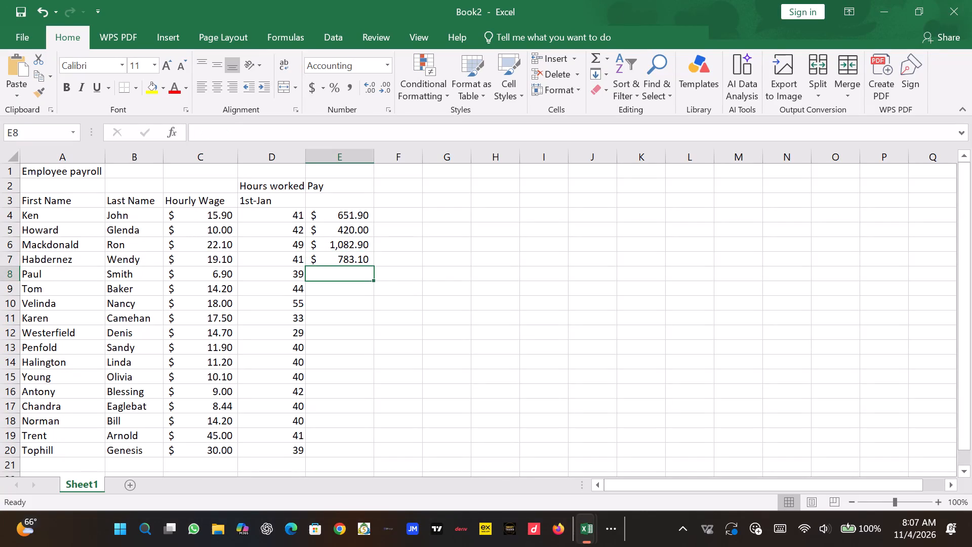
{"action": "left_click", "coordinate": [347, 257]}
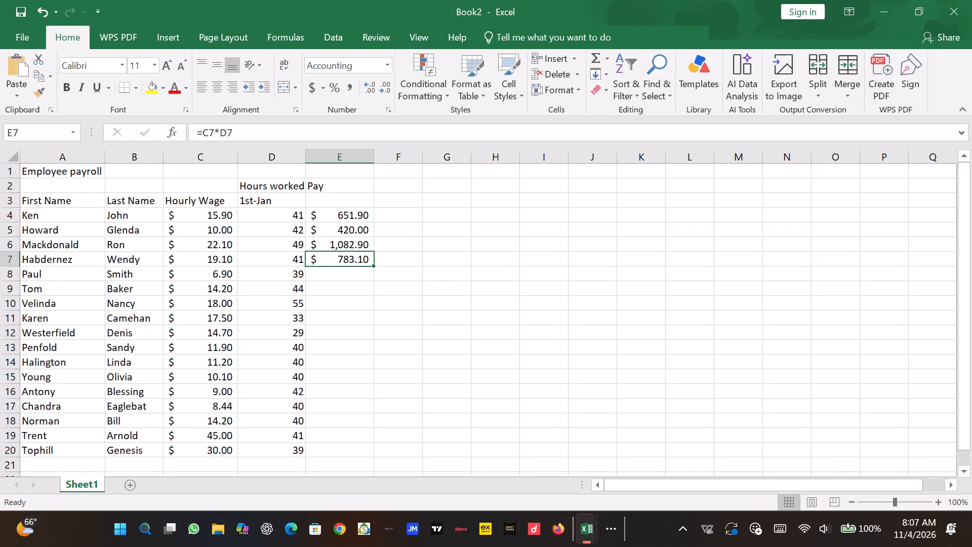
{"action": "right_click", "coordinate": [347, 257]}
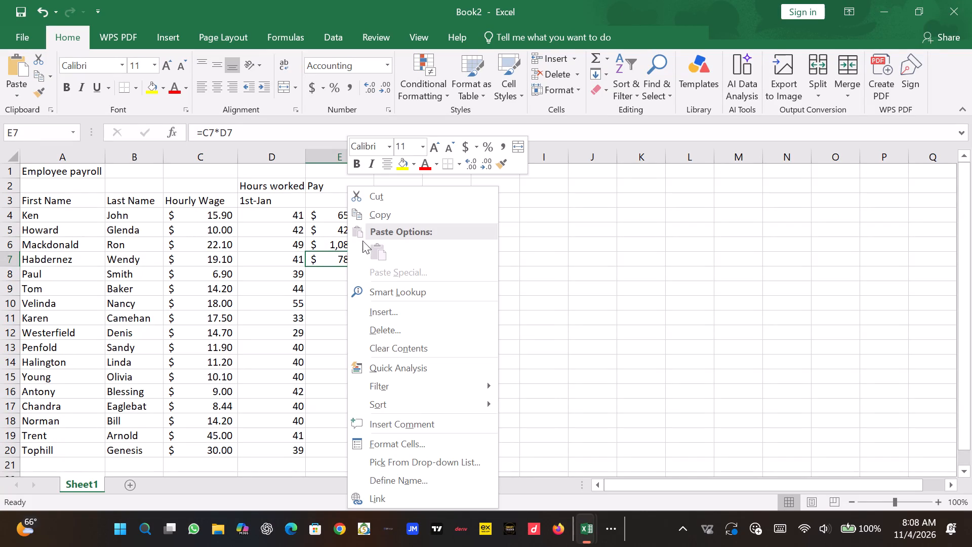
{"action": "left_click", "coordinate": [380, 217]}
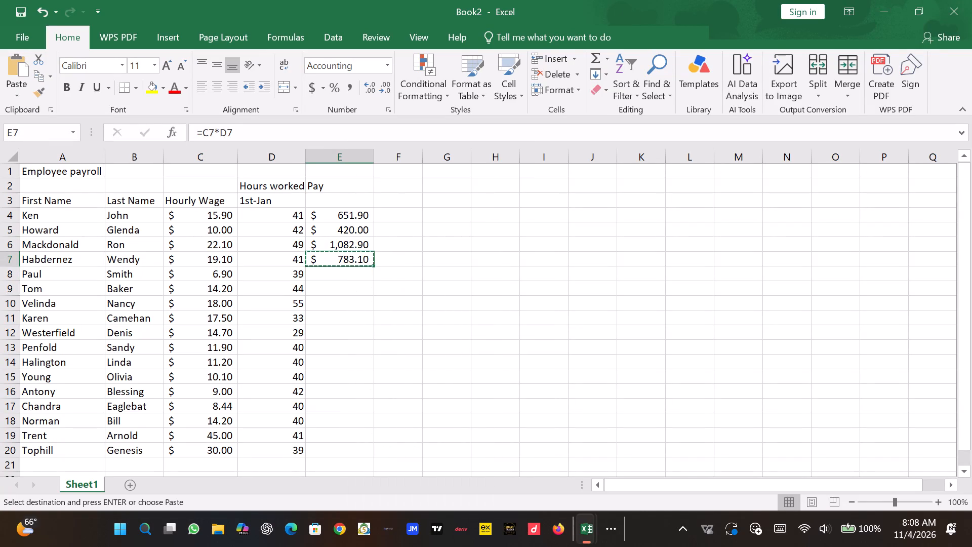
{"action": "left_click_drag", "start_coordinate": [339, 258], "coordinate": [346, 390]}
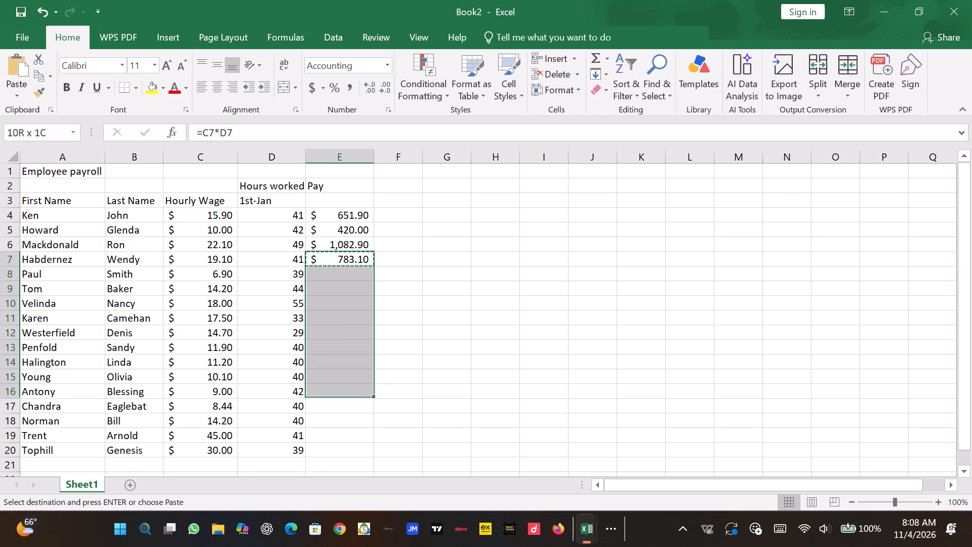
{"action": "left_click_drag", "start_coordinate": [346, 390], "coordinate": [357, 447]}
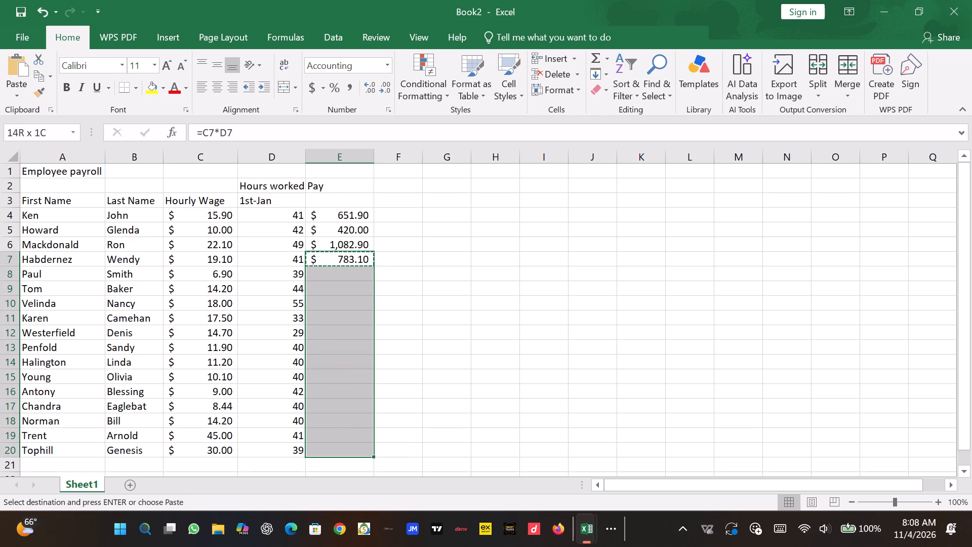
{"action": "left_click_drag", "start_coordinate": [357, 447], "coordinate": [357, 449]}
{"action": "right_click", "coordinate": [349, 366]}
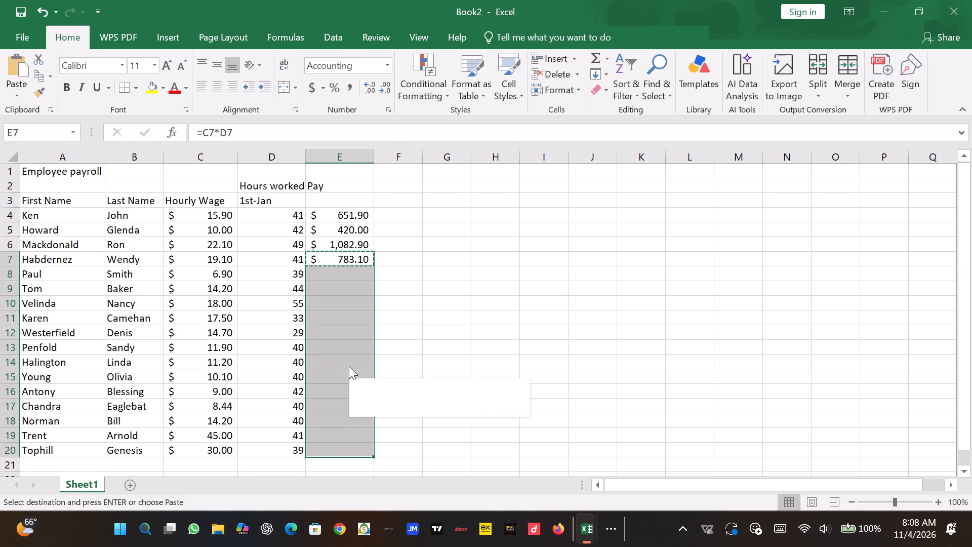
{"action": "left_click", "coordinate": [379, 118]}
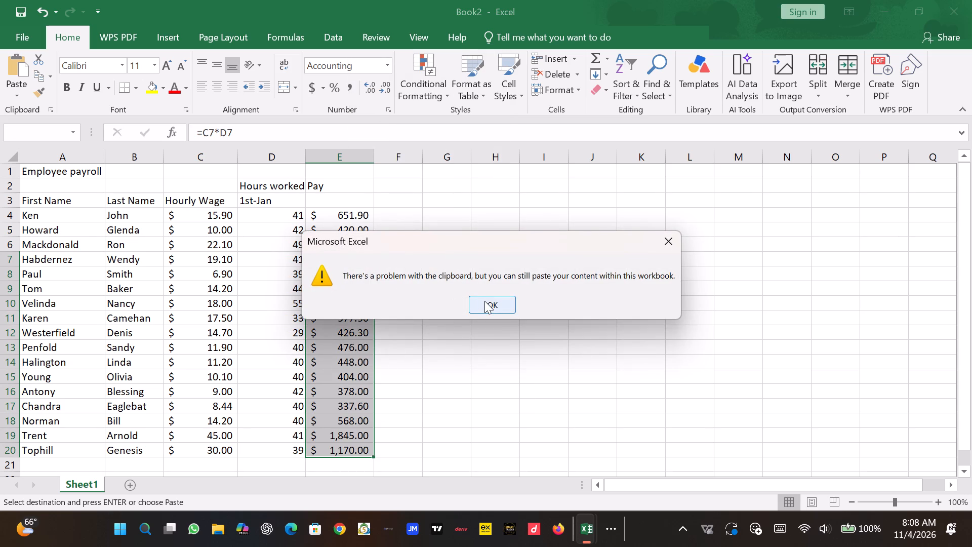
{"action": "left_click", "coordinate": [484, 302]}
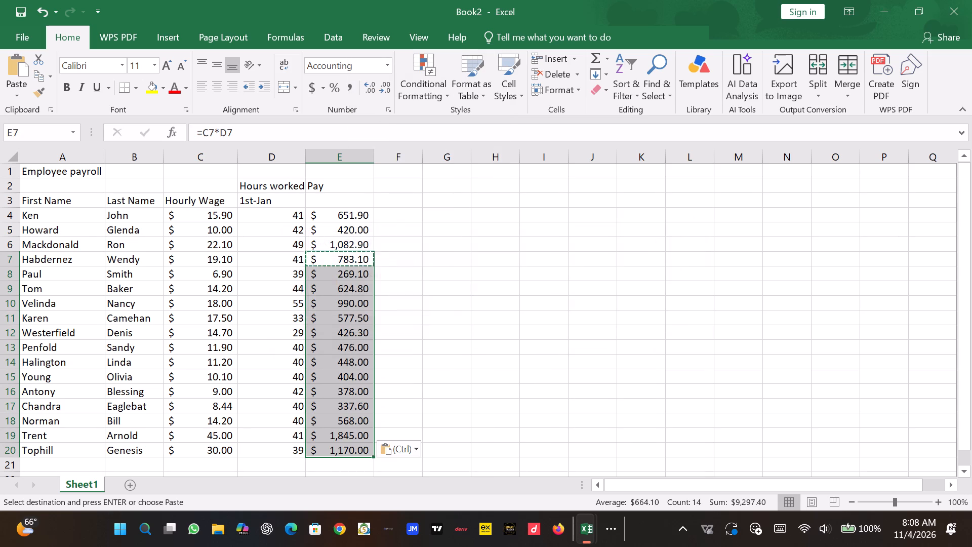
{"action": "left_click", "coordinate": [438, 314]}
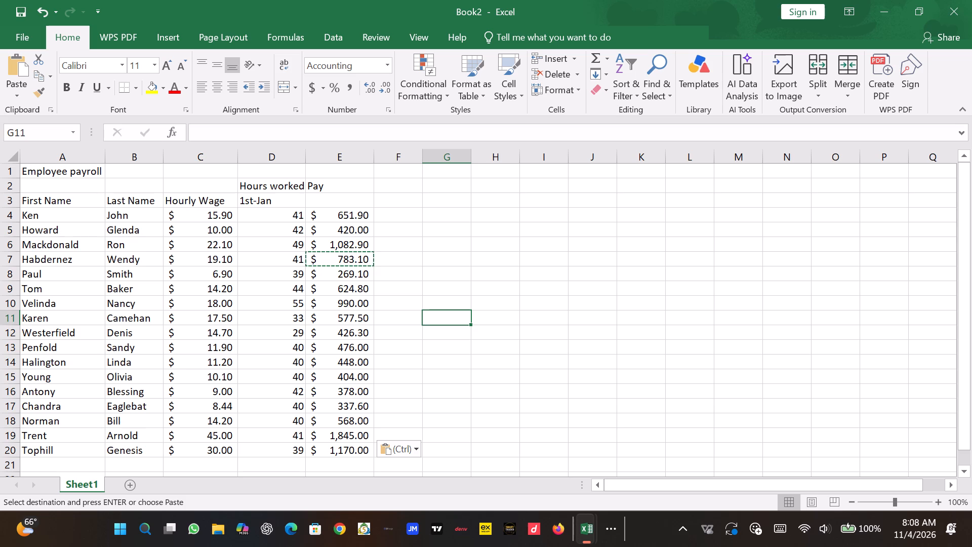
Enter the summary labels Max, Min, Average and Total in A22 to A25, below the employee list.
{"action": "scroll", "coordinate": [438, 306], "scroll_direction": "down", "scroll_amount": 2}
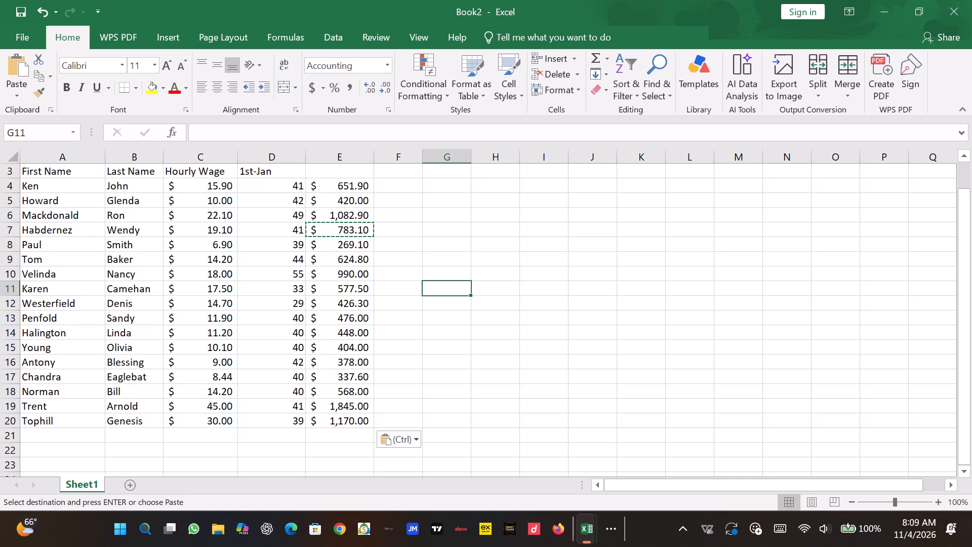
{"action": "scroll", "coordinate": [458, 306], "scroll_direction": "down", "scroll_amount": 3}
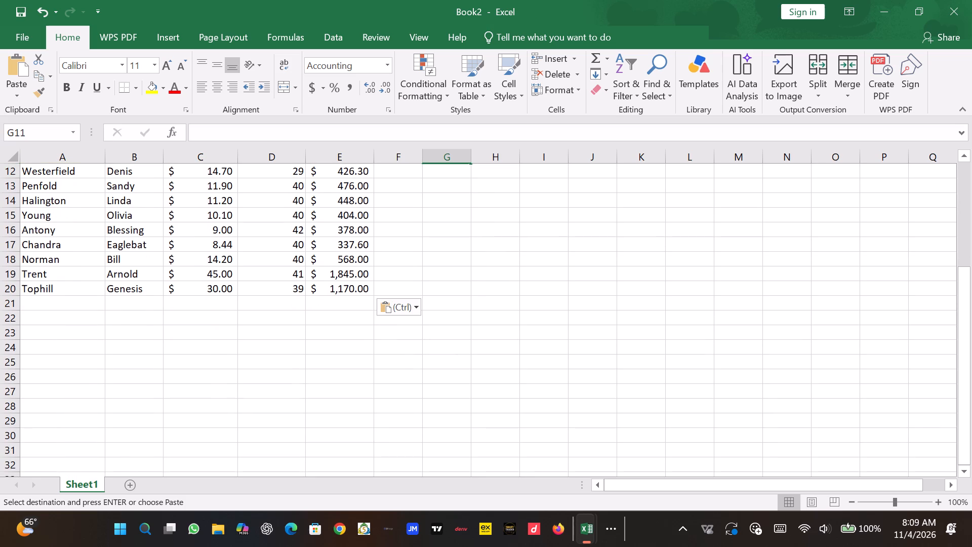
{"action": "left_click", "coordinate": [47, 323]}
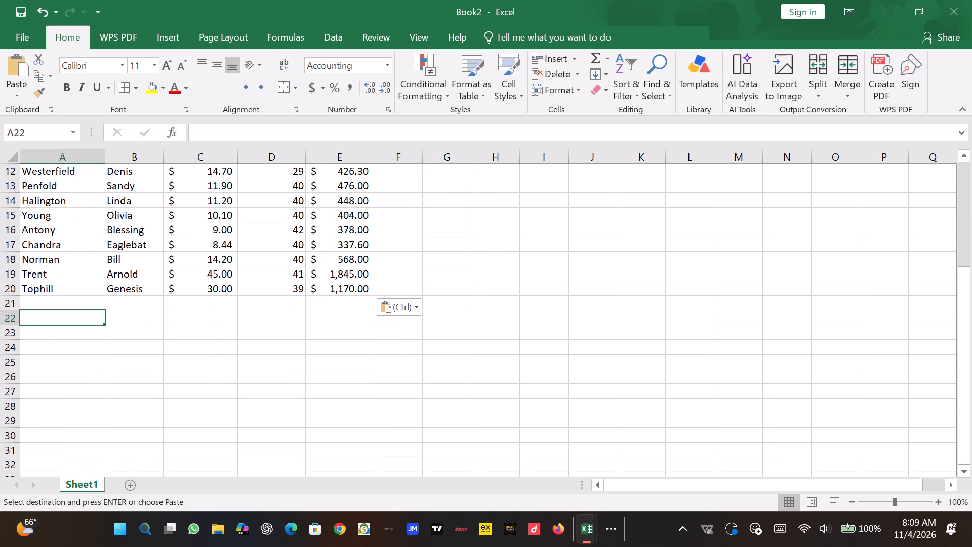
{"action": "type", "text": "ax"}
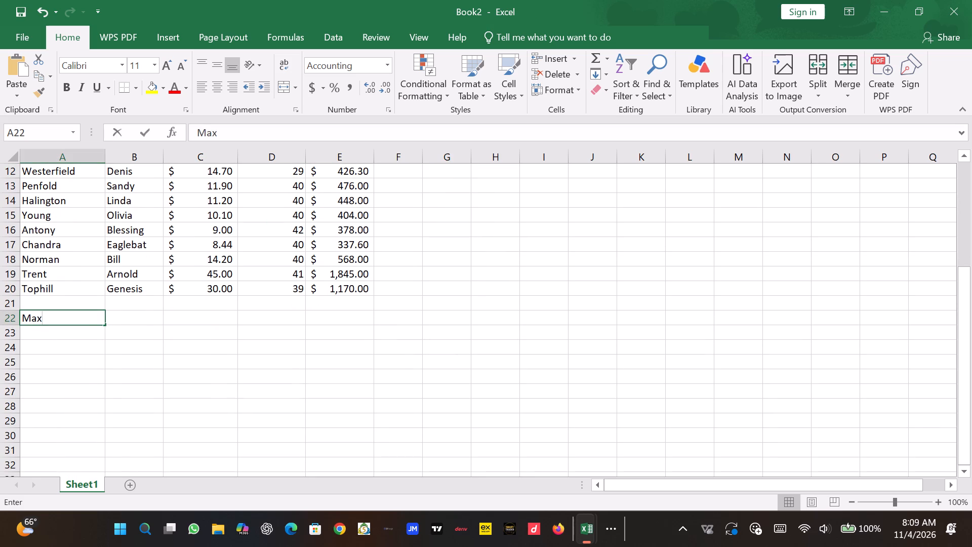
{"action": "key", "text": "Return"}
{"action": "key", "text": "Return"}
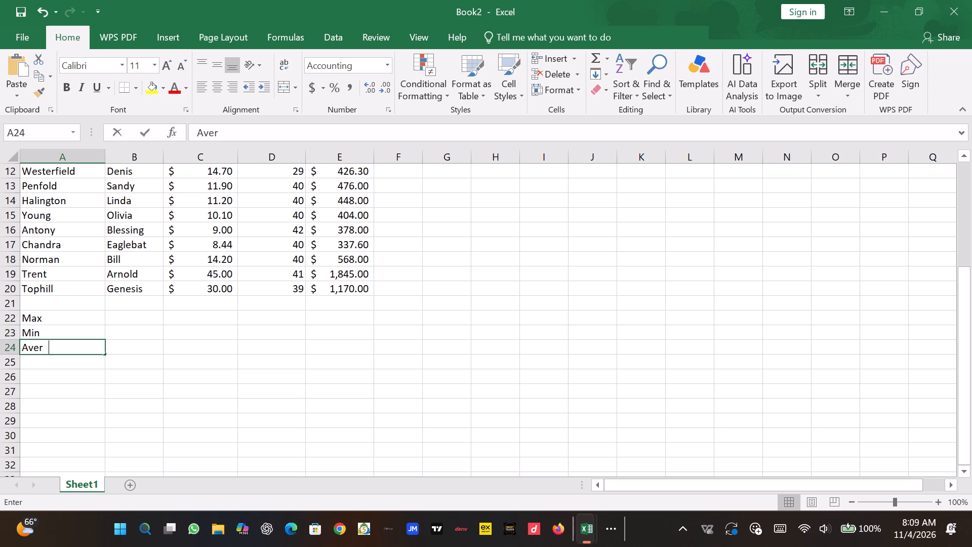
{"action": "key", "text": "Return"}
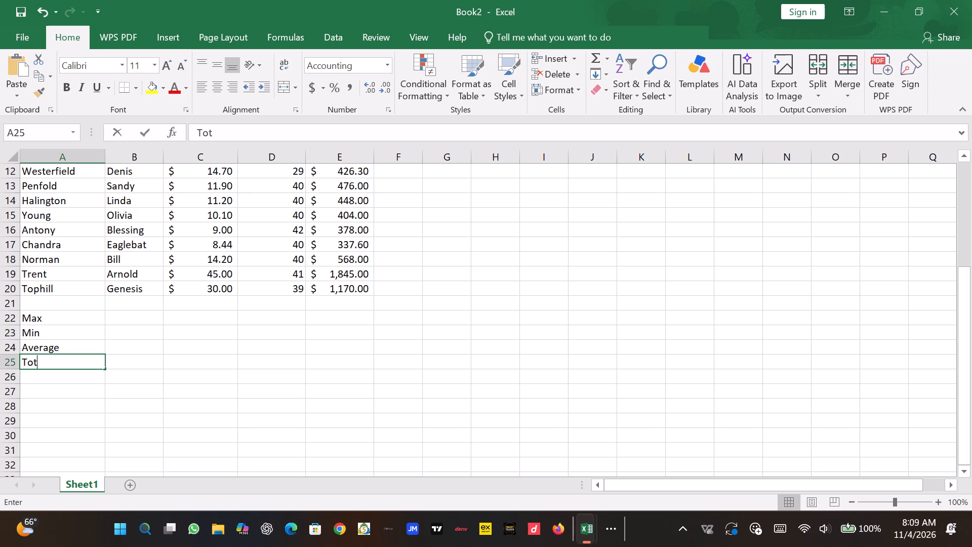
{"action": "key", "text": "l"}
Enter the formula =MAX(C4:C20) in C22 to find the highest hourly wage.
{"action": "left_click", "coordinate": [177, 318]}
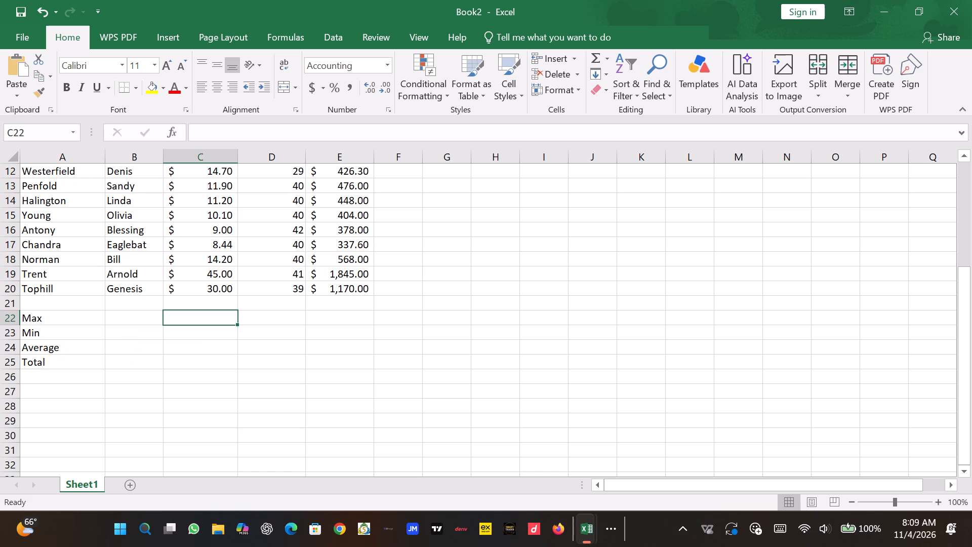
{"action": "key", "text": "equal"}
{"action": "type", "text": "max"}
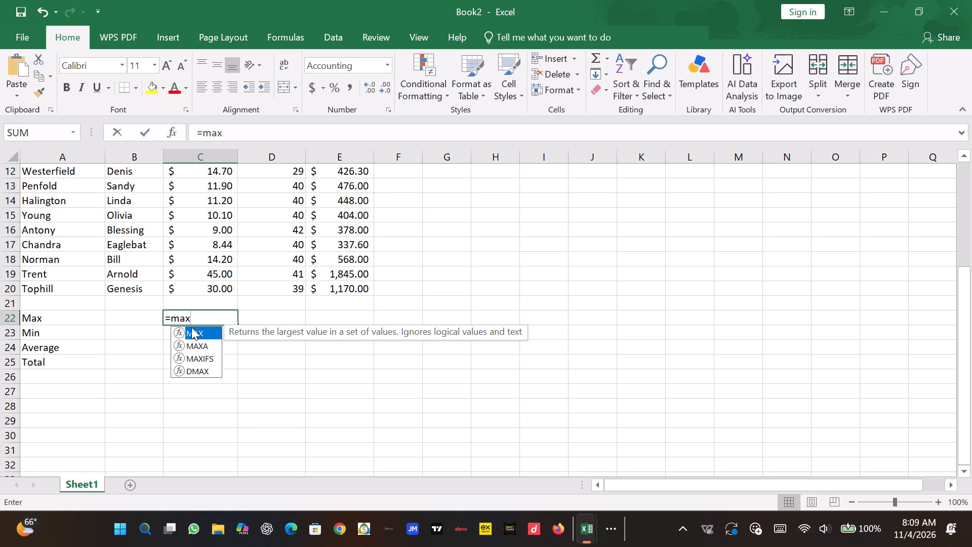
{"action": "left_click", "coordinate": [191, 327]}
{"action": "double_click", "coordinate": [208, 331]}
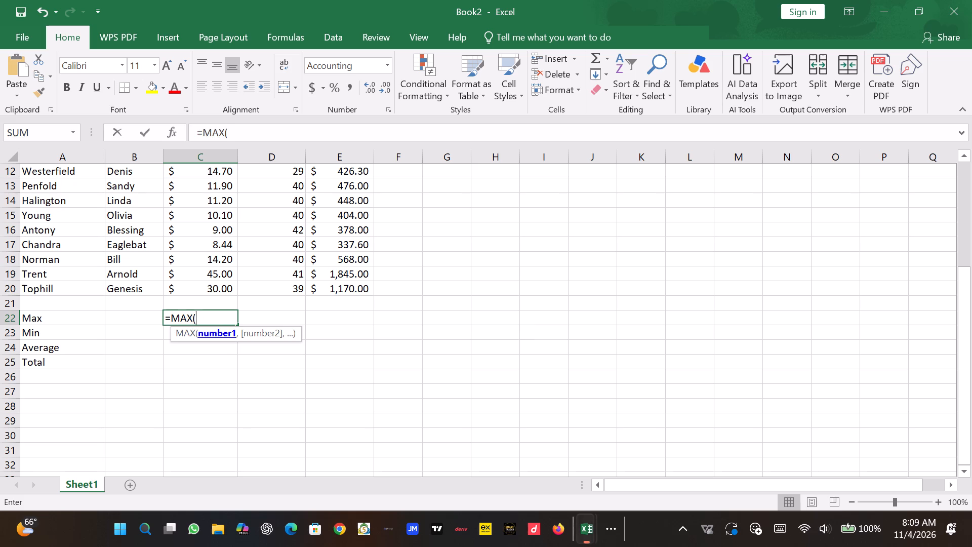
{"action": "left_click", "coordinate": [204, 290]}
{"action": "left_click_drag", "start_coordinate": [203, 288], "coordinate": [226, 147]}
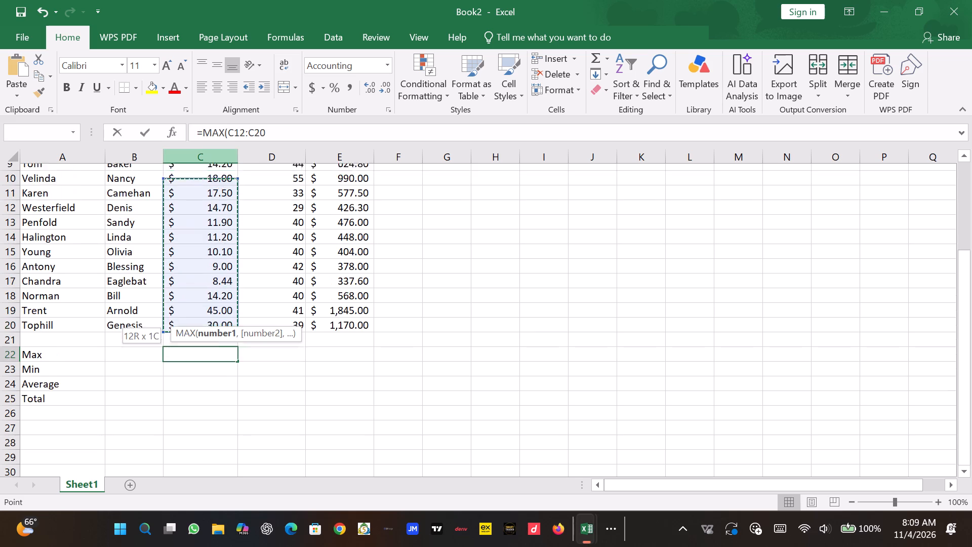
{"action": "left_click_drag", "start_coordinate": [226, 147], "coordinate": [224, 203]}
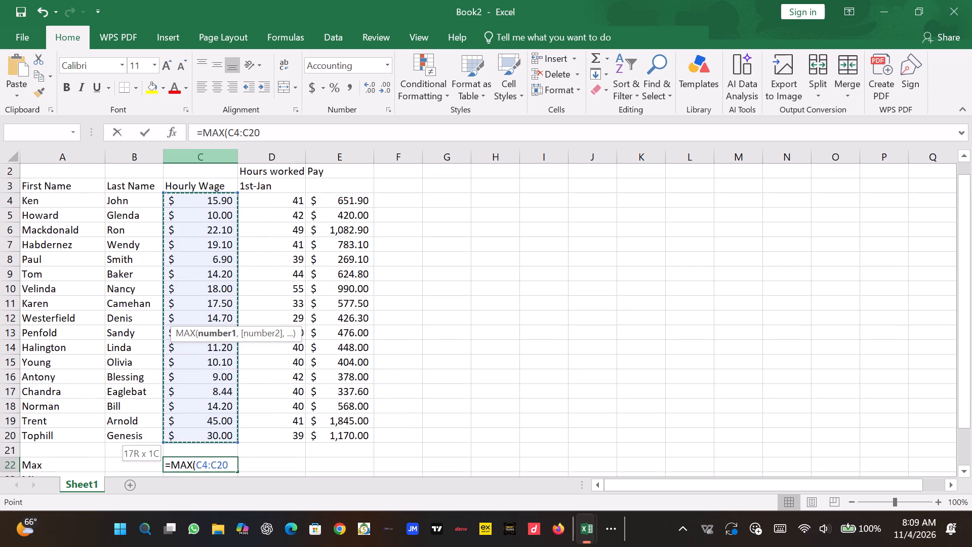
{"action": "left_click_drag", "start_coordinate": [224, 203], "coordinate": [224, 203]}
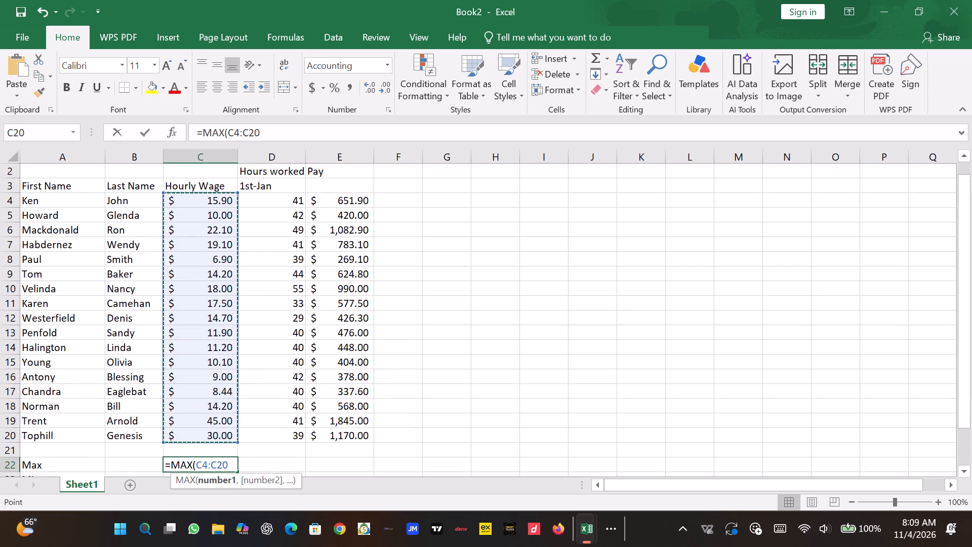
{"action": "key", "text": "shift+parenright"}
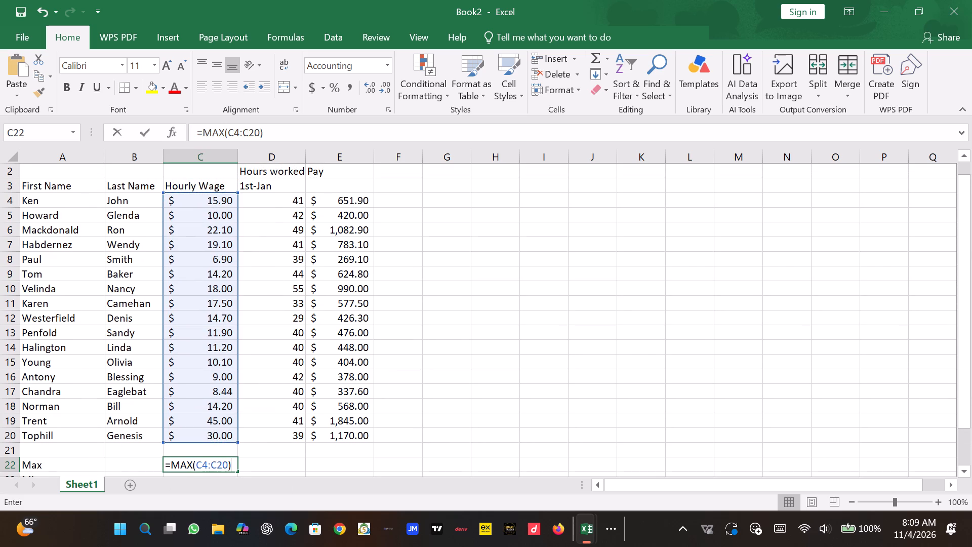
{"action": "key", "text": "Return"}
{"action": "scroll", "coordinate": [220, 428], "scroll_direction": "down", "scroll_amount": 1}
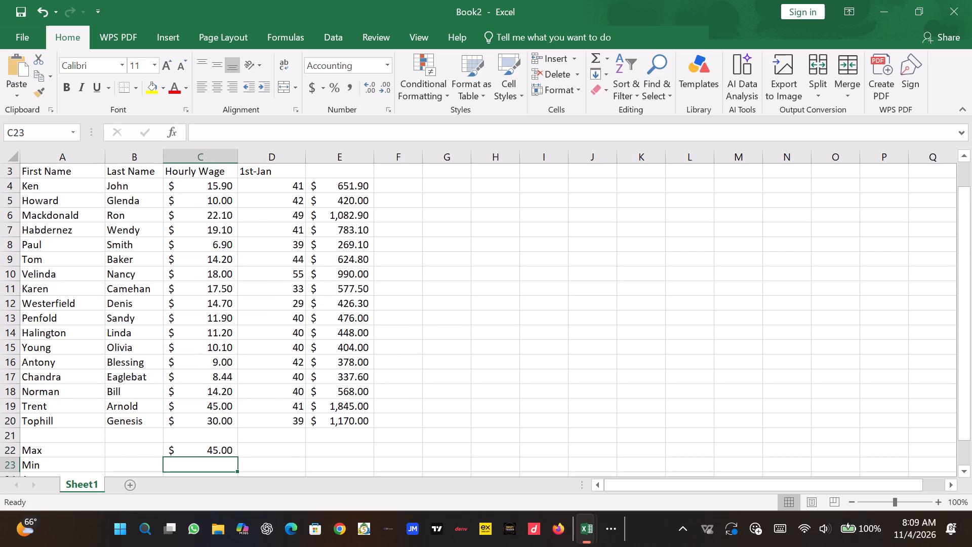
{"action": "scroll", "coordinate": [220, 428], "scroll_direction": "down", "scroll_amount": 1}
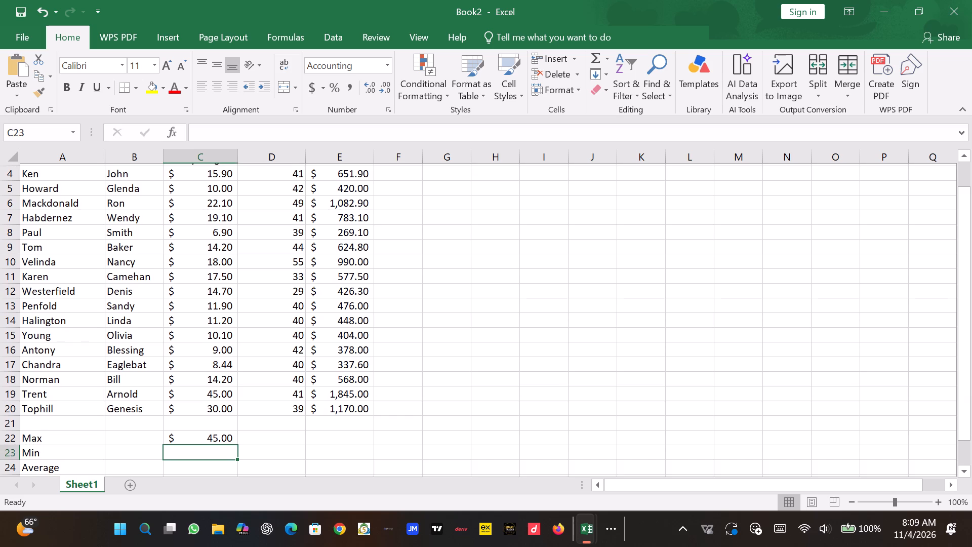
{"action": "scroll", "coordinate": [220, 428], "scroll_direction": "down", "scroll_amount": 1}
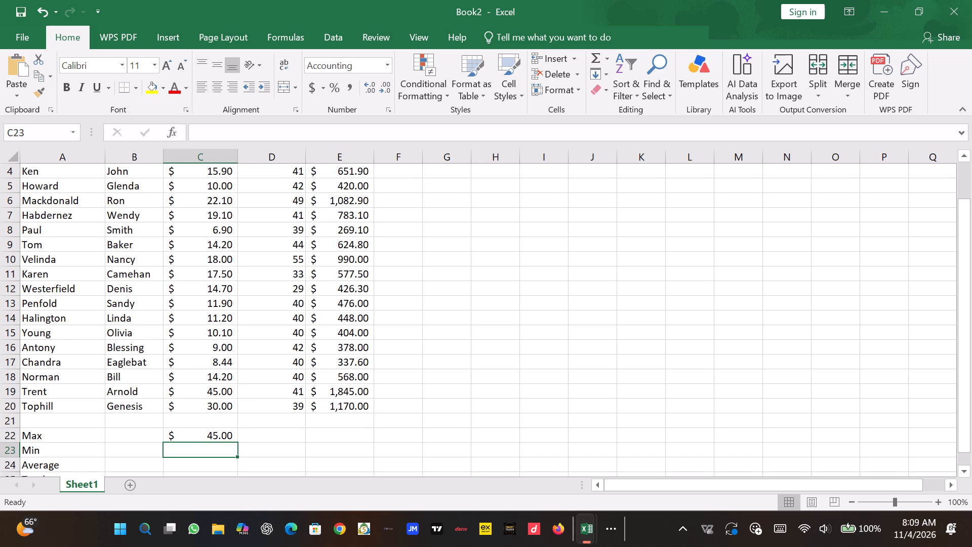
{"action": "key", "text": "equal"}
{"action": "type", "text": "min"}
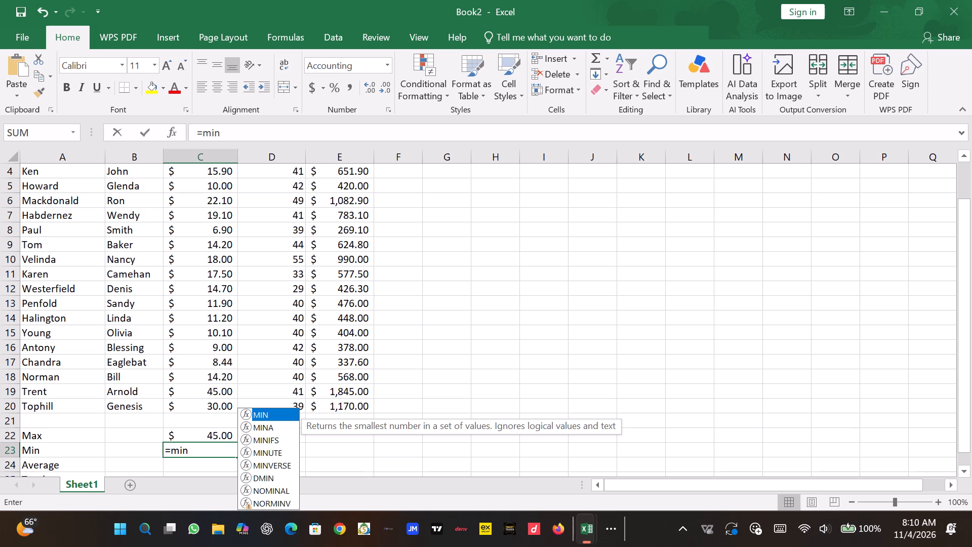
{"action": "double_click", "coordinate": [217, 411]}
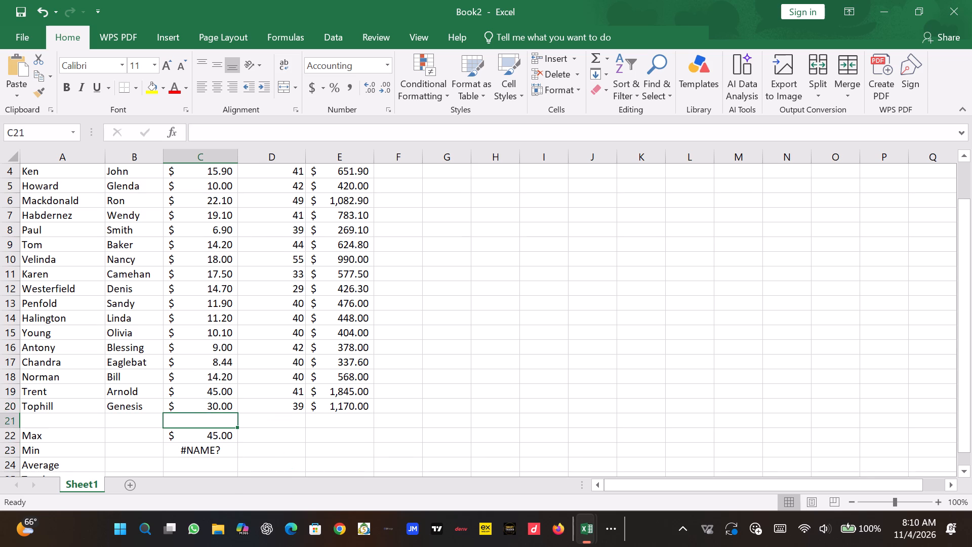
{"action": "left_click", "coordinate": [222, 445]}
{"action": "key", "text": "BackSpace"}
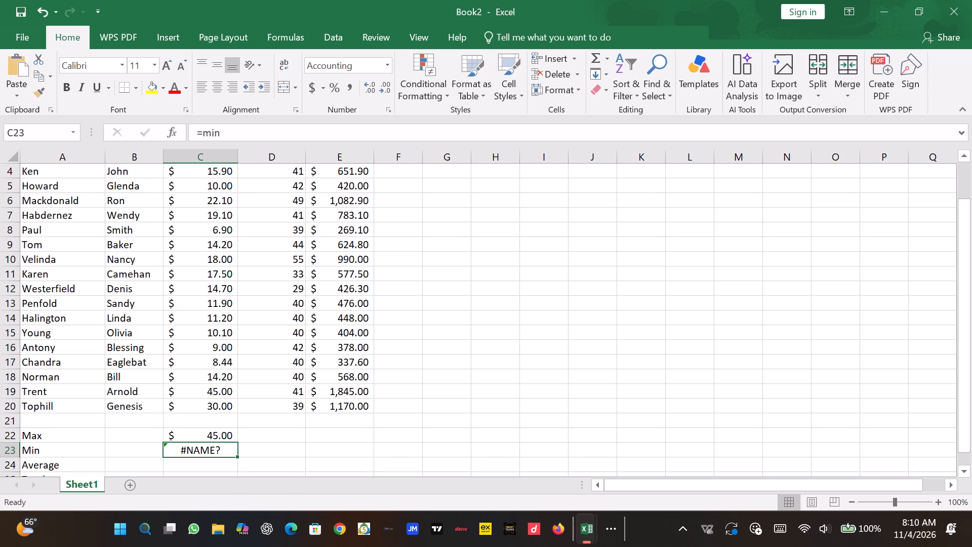
Enter the formula =MIN(C4:C20) in C23 to find the lowest hourly wage.
{"action": "key", "text": "equal"}
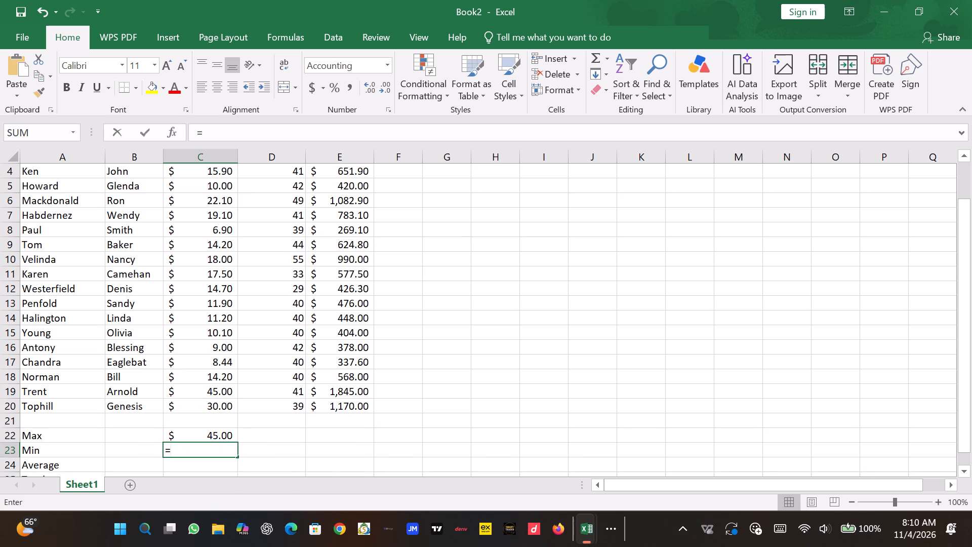
{"action": "type", "text": "min"}
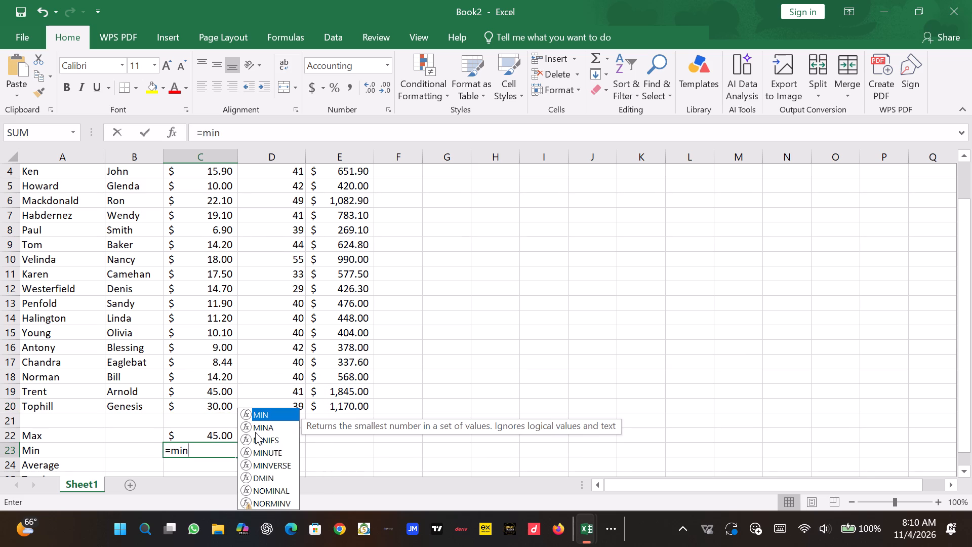
{"action": "double_click", "coordinate": [263, 414]}
{"action": "left_click", "coordinate": [201, 406]}
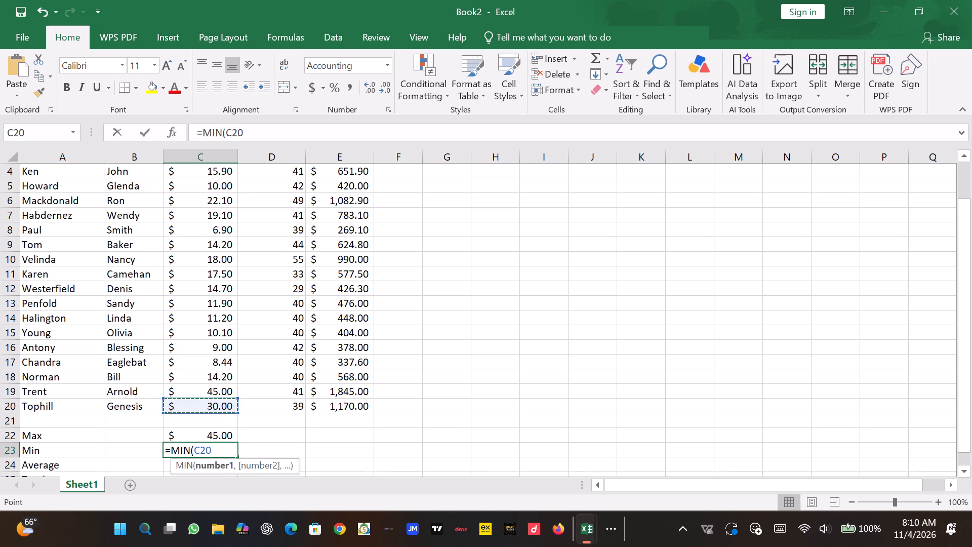
{"action": "left_click_drag", "start_coordinate": [200, 406], "coordinate": [243, 153]}
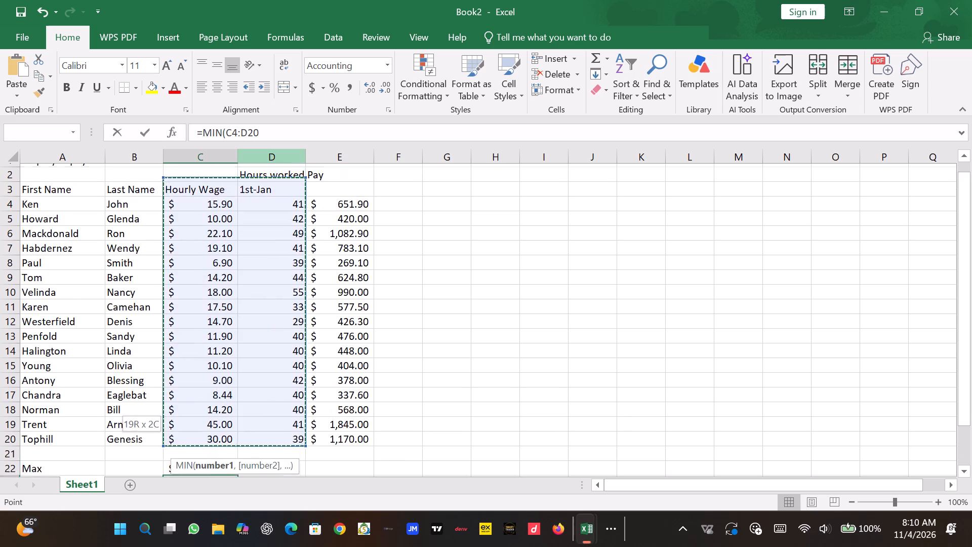
{"action": "left_click_drag", "start_coordinate": [243, 153], "coordinate": [215, 209]}
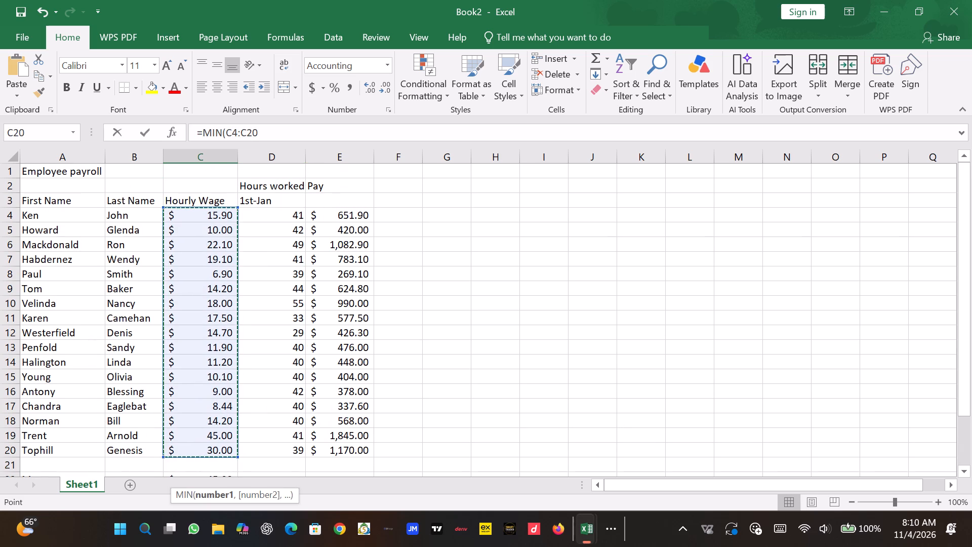
{"action": "scroll", "coordinate": [219, 365], "scroll_direction": "down", "scroll_amount": 3}
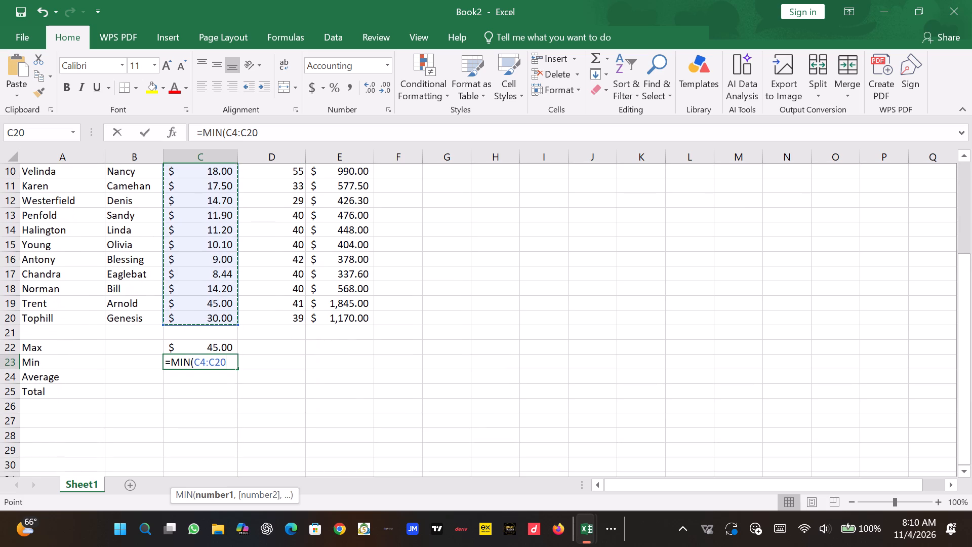
{"action": "key", "text": "shift+parenright"}
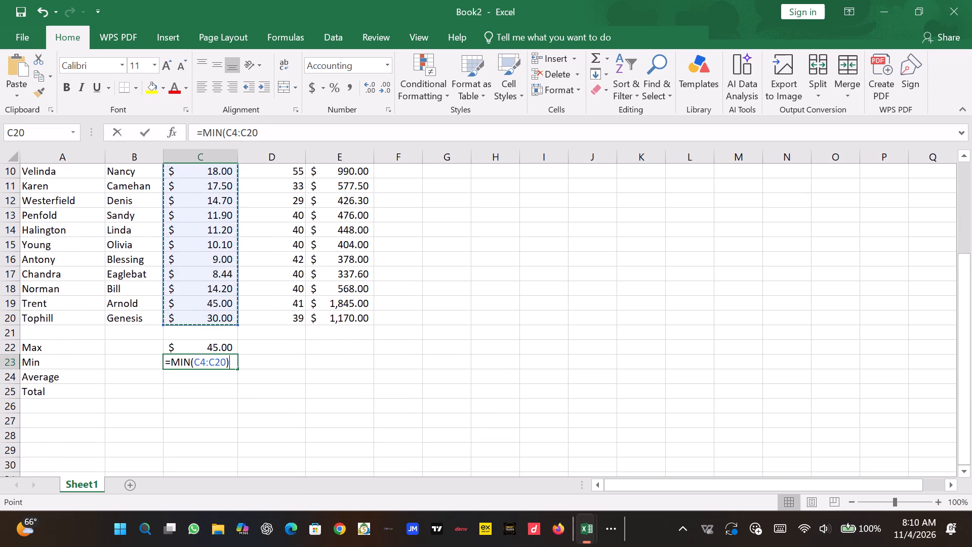
{"action": "key", "text": "Return"}
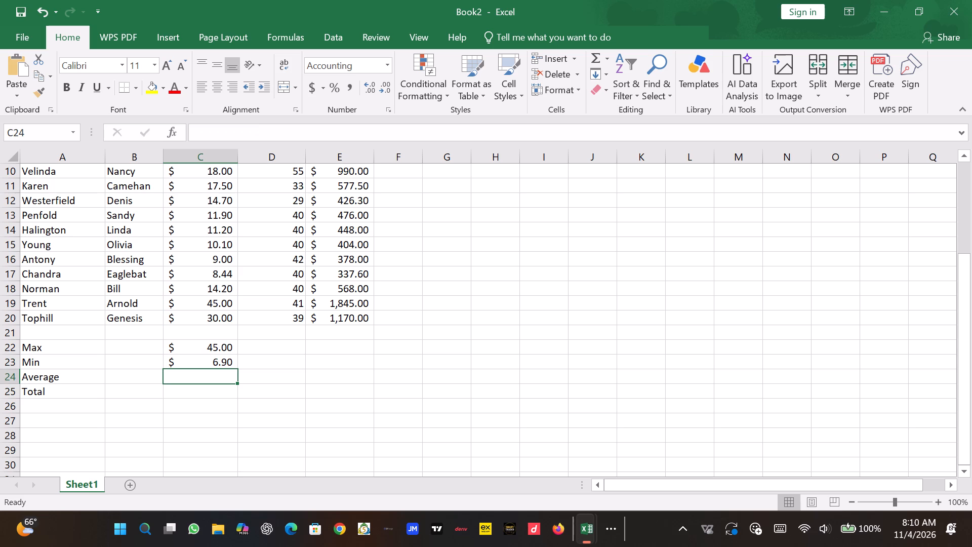
Fill the Max and Min formulas from C22:C23 across into the hours column, D22:D23.
{"action": "left_click", "coordinate": [204, 344]}
{"action": "left_click_drag", "start_coordinate": [202, 345], "coordinate": [204, 351]}
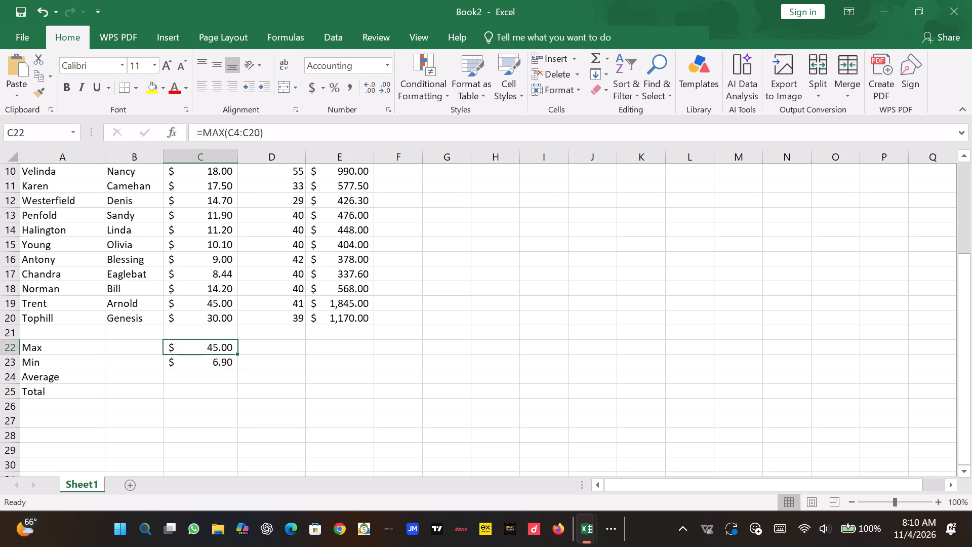
{"action": "left_click_drag", "start_coordinate": [204, 351], "coordinate": [204, 359]}
{"action": "left_click_drag", "start_coordinate": [237, 367], "coordinate": [290, 383]}
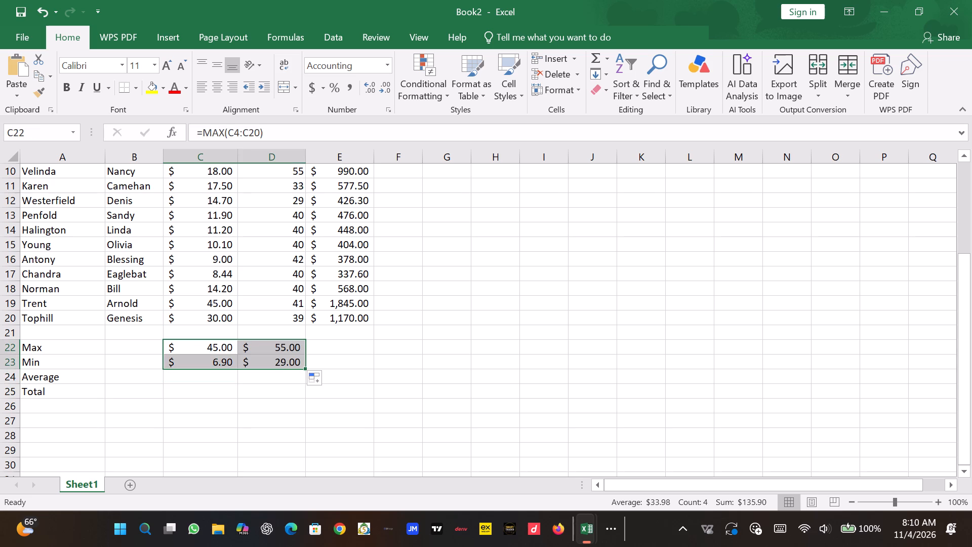
Change the number format of the hours Max and Min cells D22:D23 to General.
{"action": "left_click", "coordinate": [255, 347]}
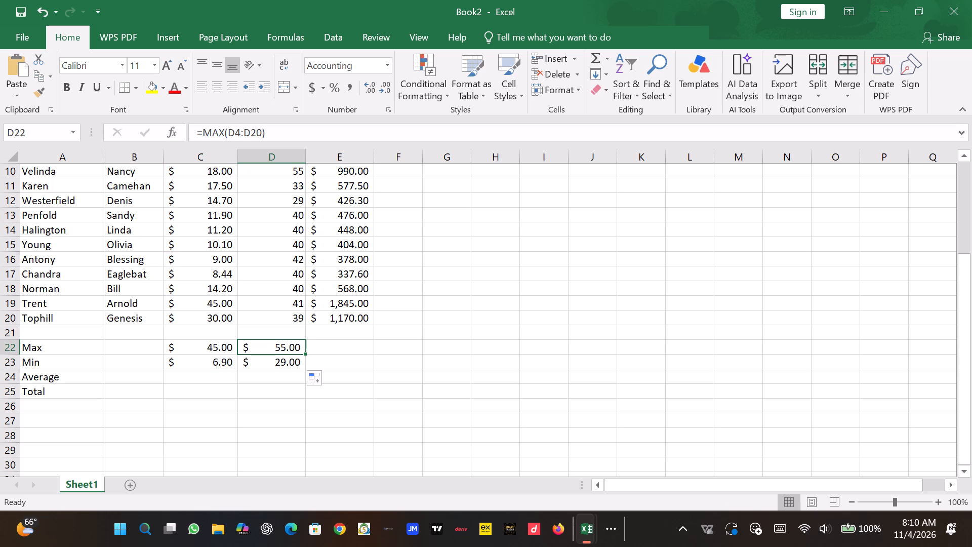
{"action": "left_click_drag", "start_coordinate": [259, 350], "coordinate": [262, 365]}
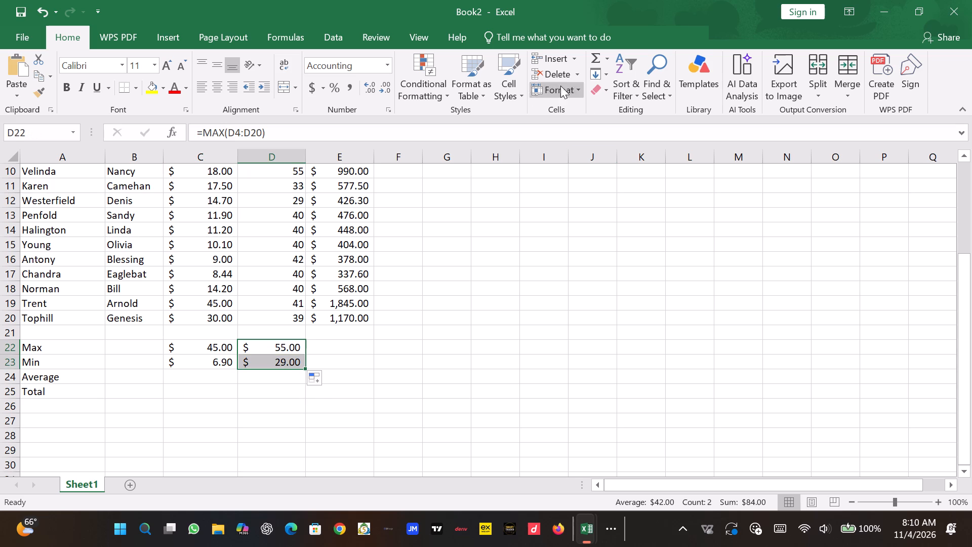
{"action": "left_click", "coordinate": [388, 107]}
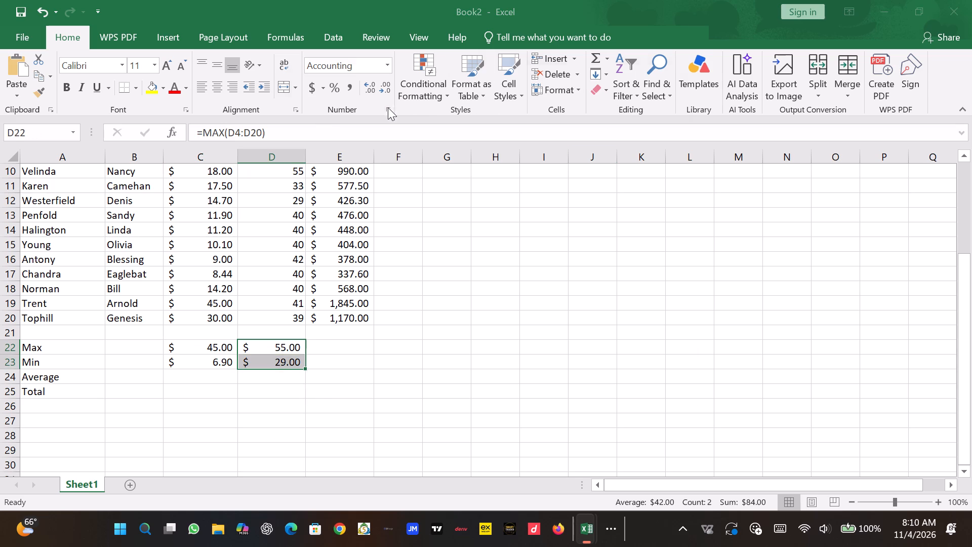
{"action": "left_click", "coordinate": [331, 127]}
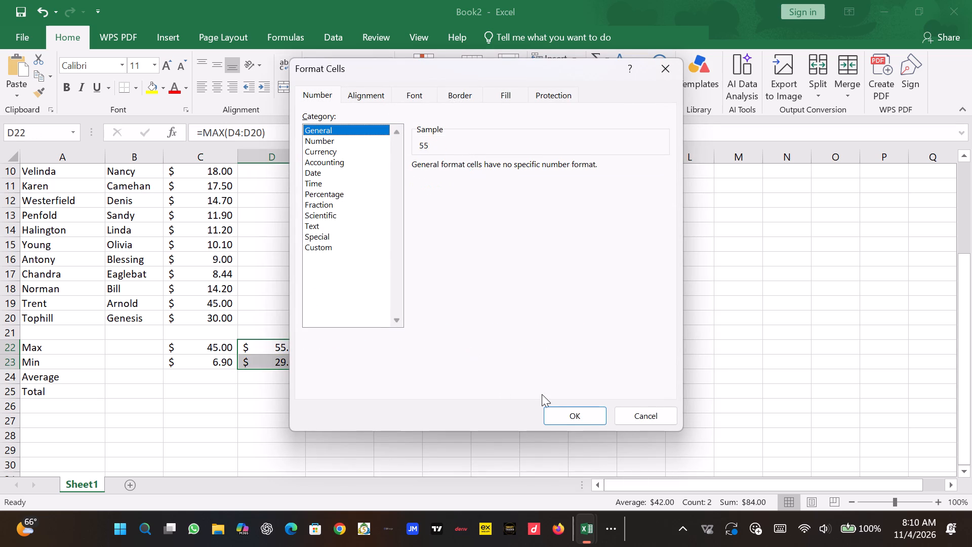
{"action": "left_click", "coordinate": [581, 412]}
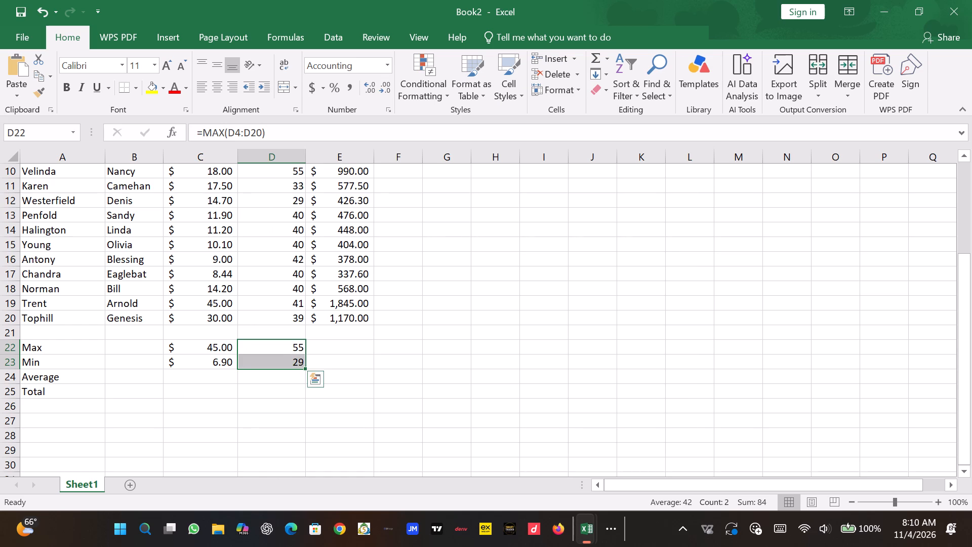
Fill the Max and Min formulas from D22:D23 across into the Pay column, E22:E23.
{"action": "left_click_drag", "start_coordinate": [306, 367], "coordinate": [344, 371]}
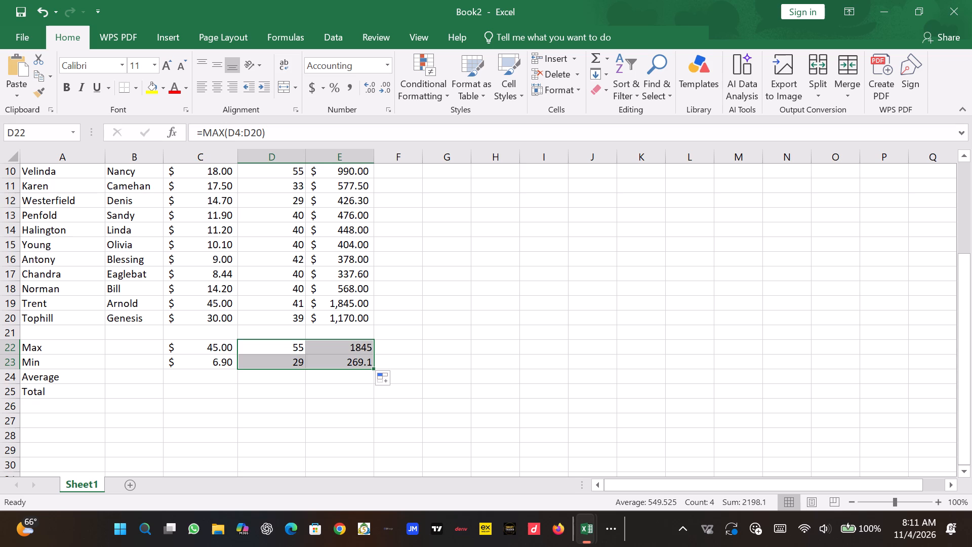
Enter the formula =AVERAGE(C4:C20) in C24 to calculate the average hourly wage.
{"action": "left_click", "coordinate": [205, 371]}
{"action": "type", "text": "=av"}
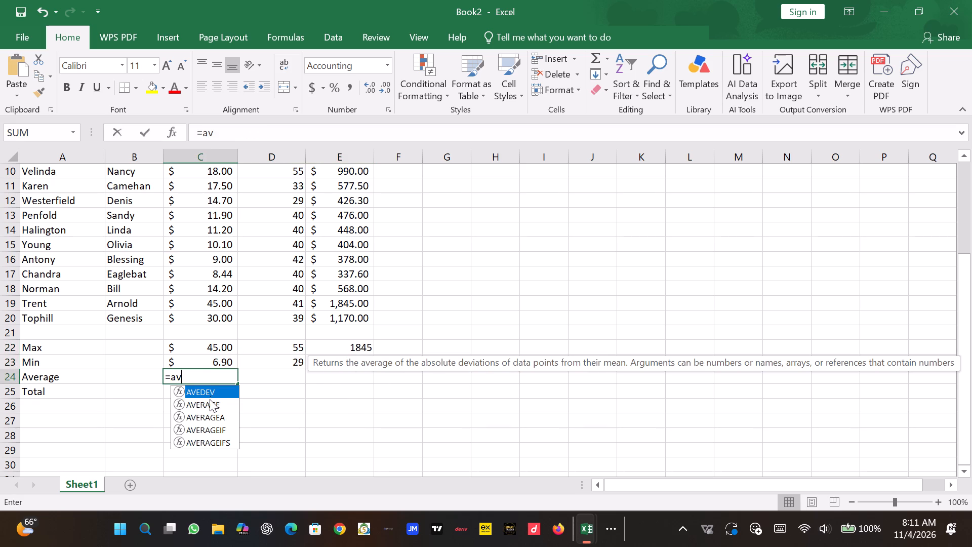
{"action": "double_click", "coordinate": [210, 400]}
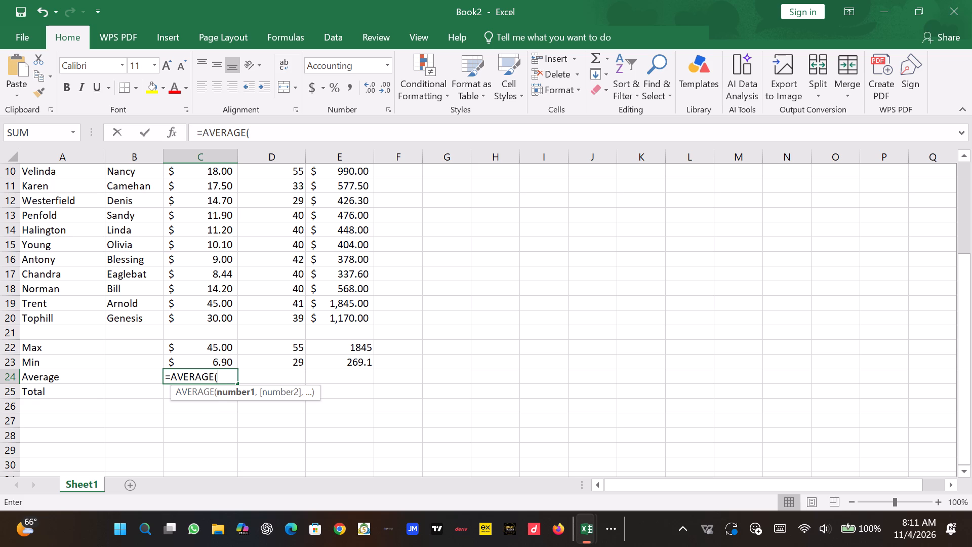
{"action": "left_click", "coordinate": [215, 322]}
{"action": "left_click_drag", "start_coordinate": [212, 316], "coordinate": [205, 247]}
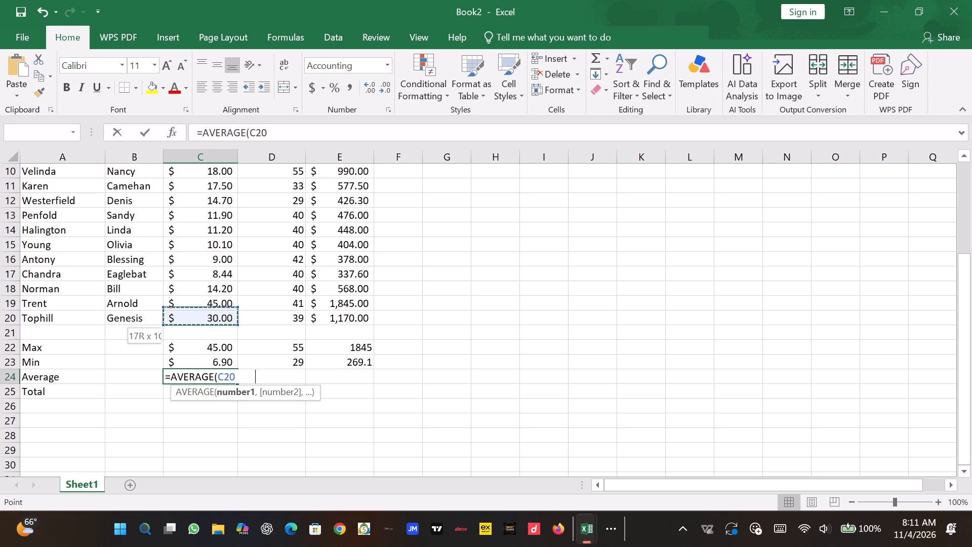
{"action": "left_click_drag", "start_coordinate": [205, 247], "coordinate": [205, 158]}
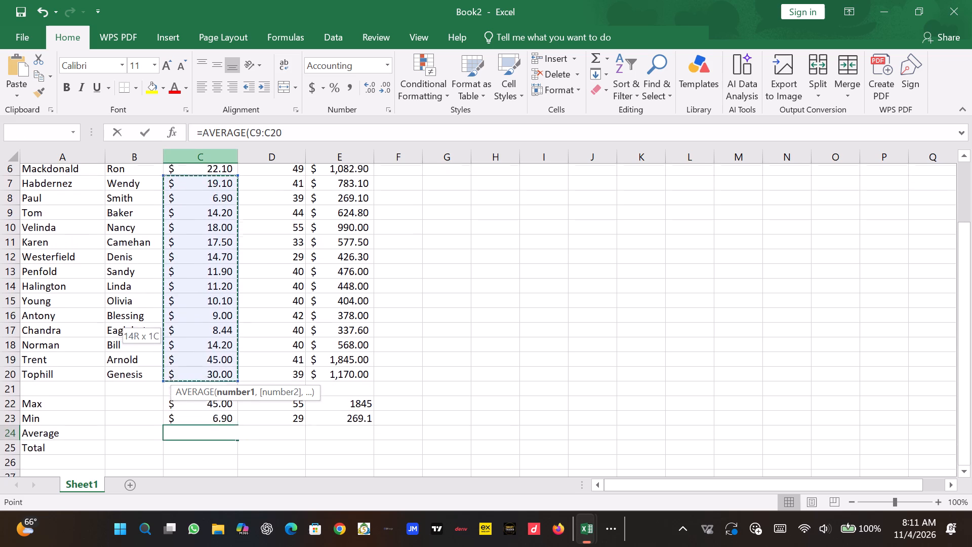
{"action": "left_click_drag", "start_coordinate": [205, 158], "coordinate": [208, 213]}
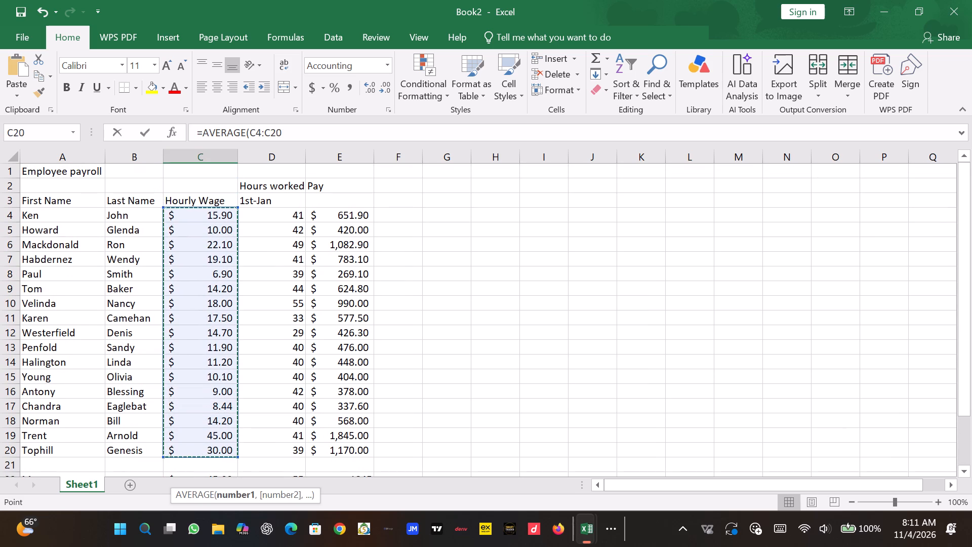
{"action": "scroll", "coordinate": [270, 304], "scroll_direction": "down", "scroll_amount": 4}
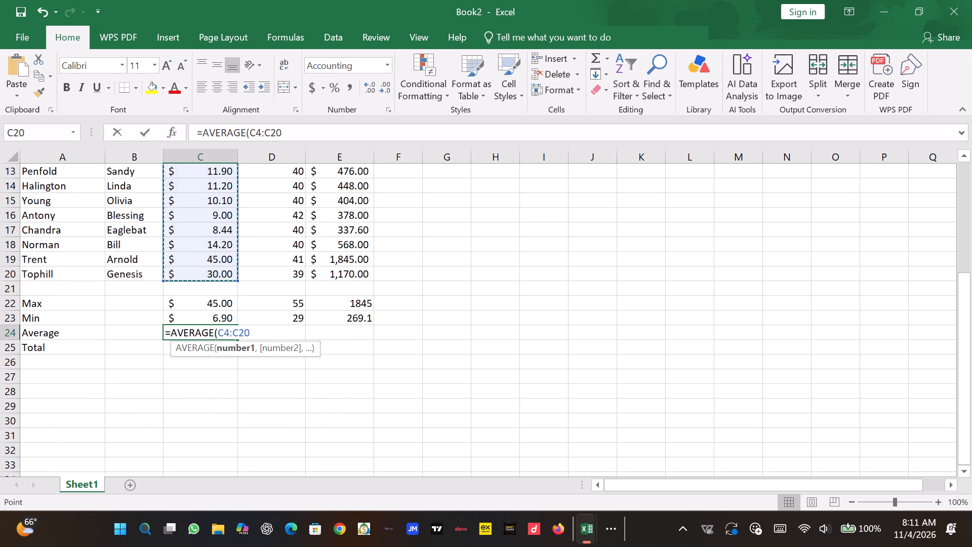
{"action": "key", "text": "shift+parenright"}
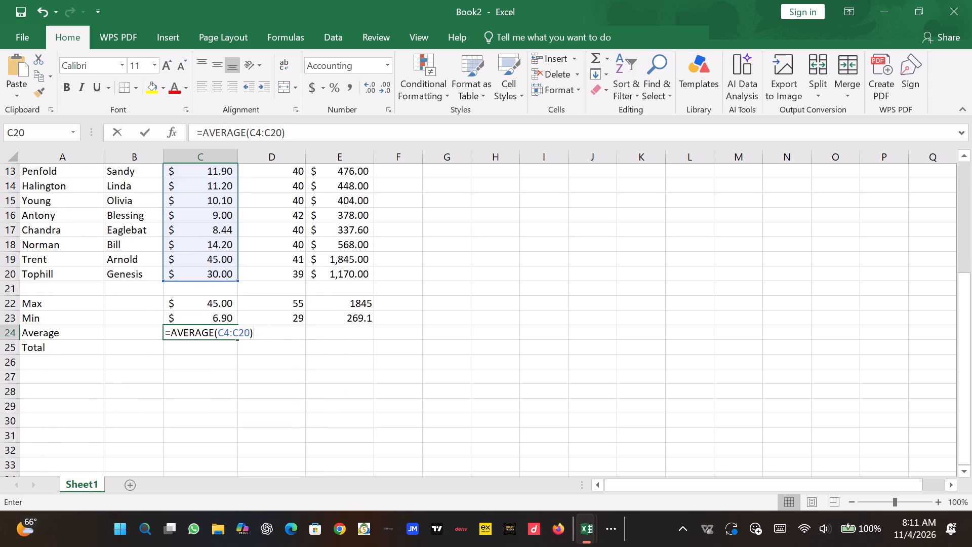
{"action": "key", "text": "Return"}
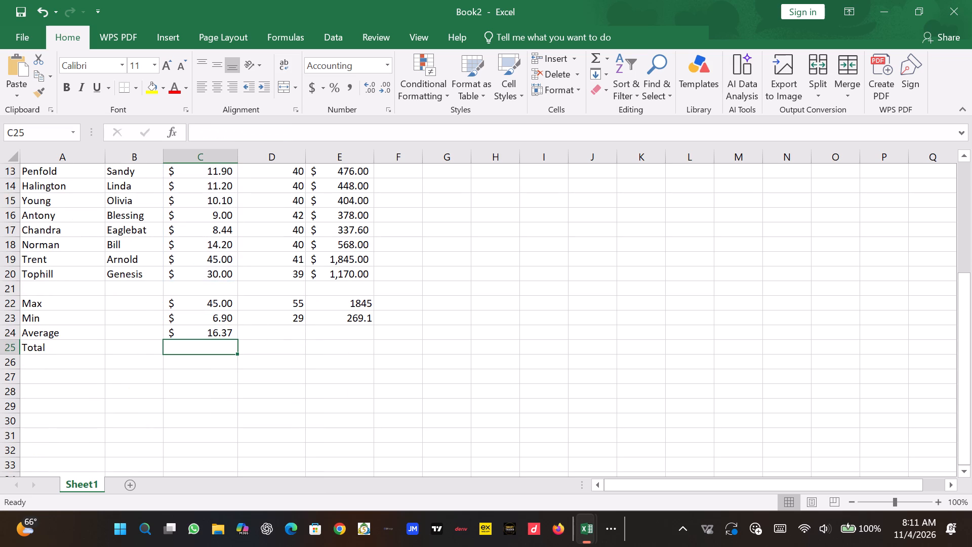
Fill the Average formula from C24 across the hours and Pay columns to E24.
{"action": "left_click", "coordinate": [220, 334]}
{"action": "left_click_drag", "start_coordinate": [237, 338], "coordinate": [303, 332]}
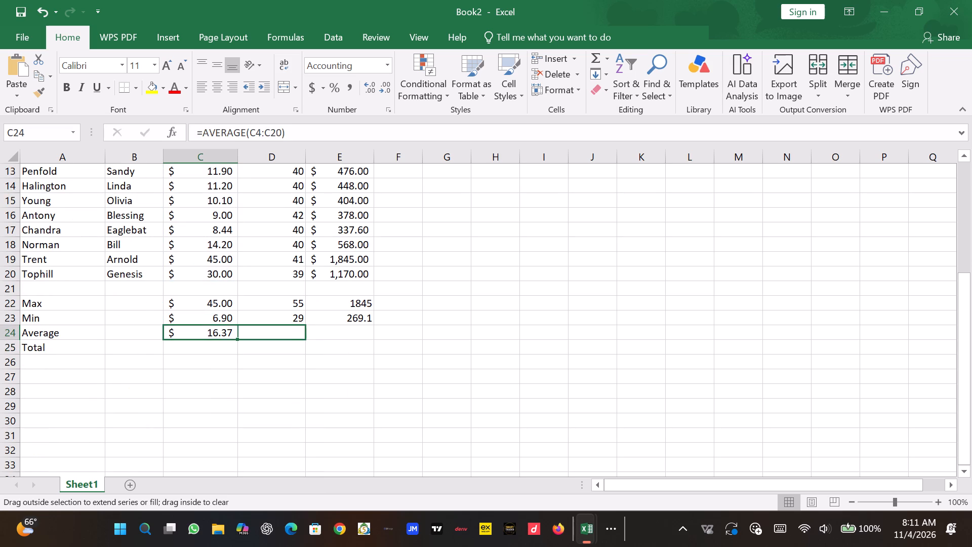
{"action": "left_click_drag", "start_coordinate": [303, 332], "coordinate": [358, 336]}
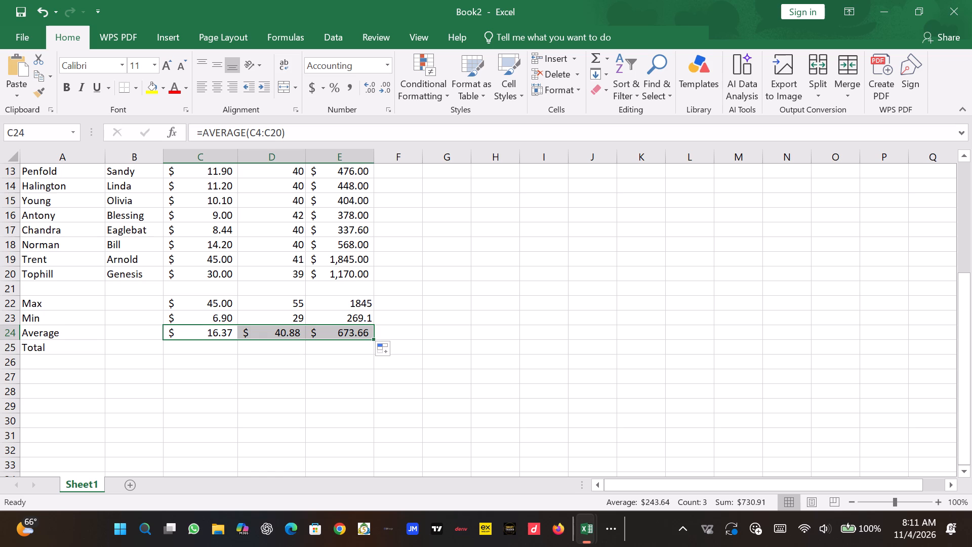
Change the number format of the average hours cell D24 to General.
{"action": "left_click", "coordinate": [271, 334]}
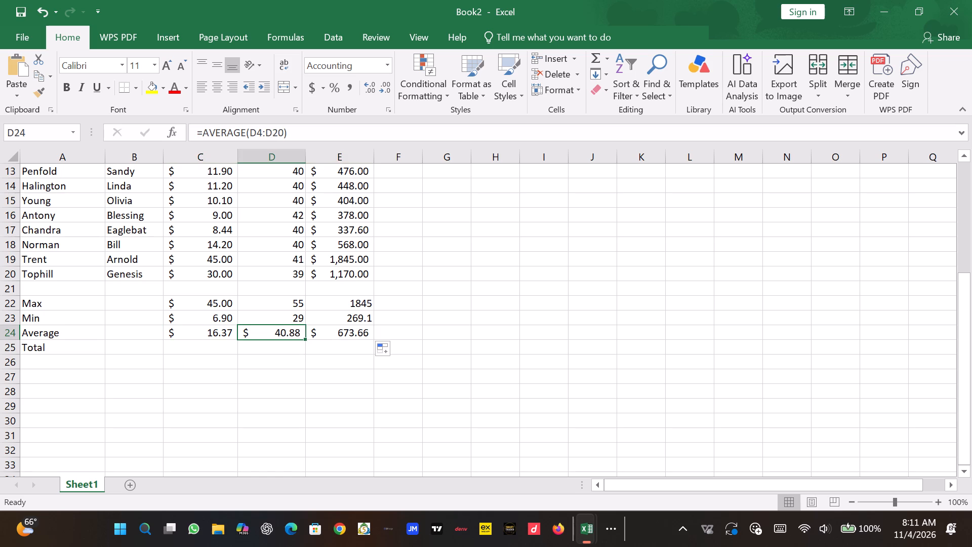
{"action": "left_click", "coordinate": [388, 111]}
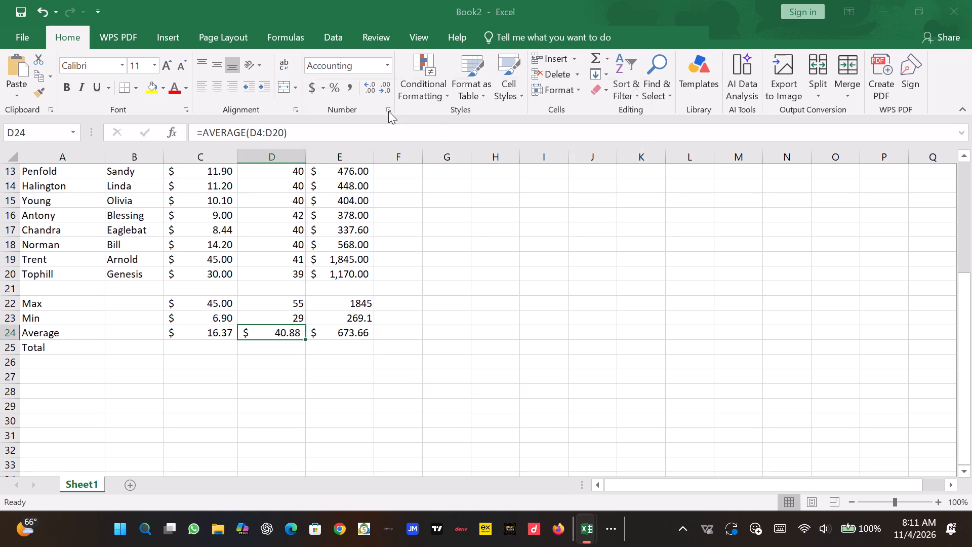
{"action": "left_click", "coordinate": [338, 133]}
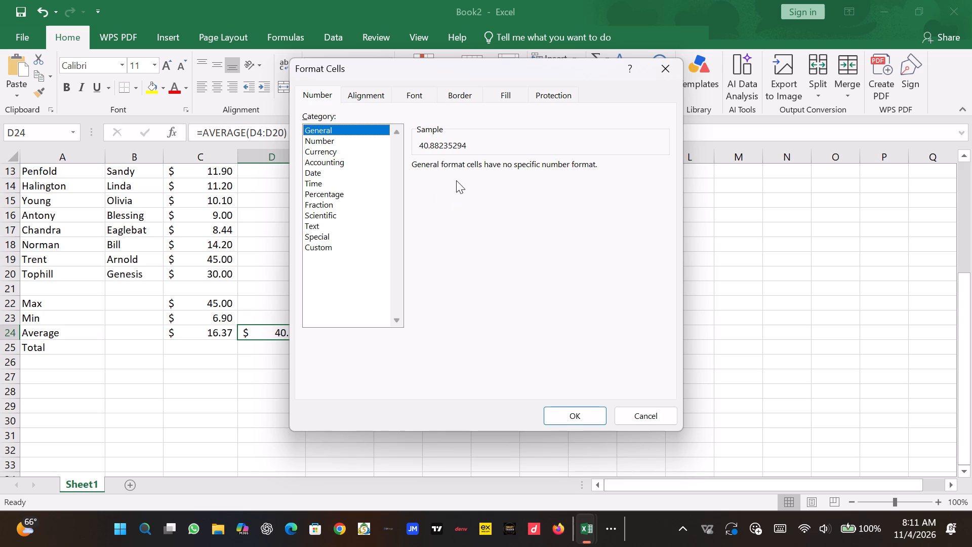
{"action": "left_click", "coordinate": [563, 412]}
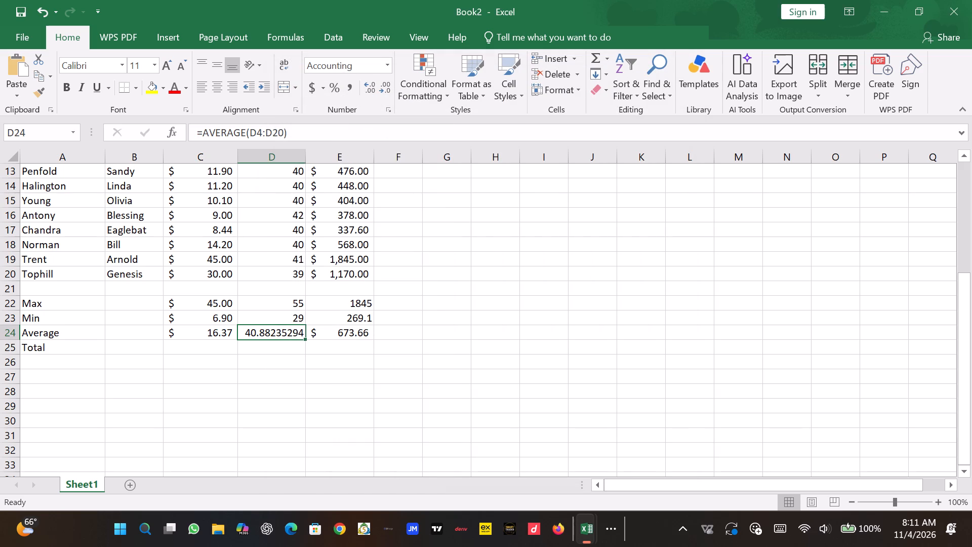
Format the Max, Min and Average hours cells, D22:D24, to show two decimal places.
{"action": "left_click", "coordinate": [281, 300]}
{"action": "left_click_drag", "start_coordinate": [273, 303], "coordinate": [273, 314]}
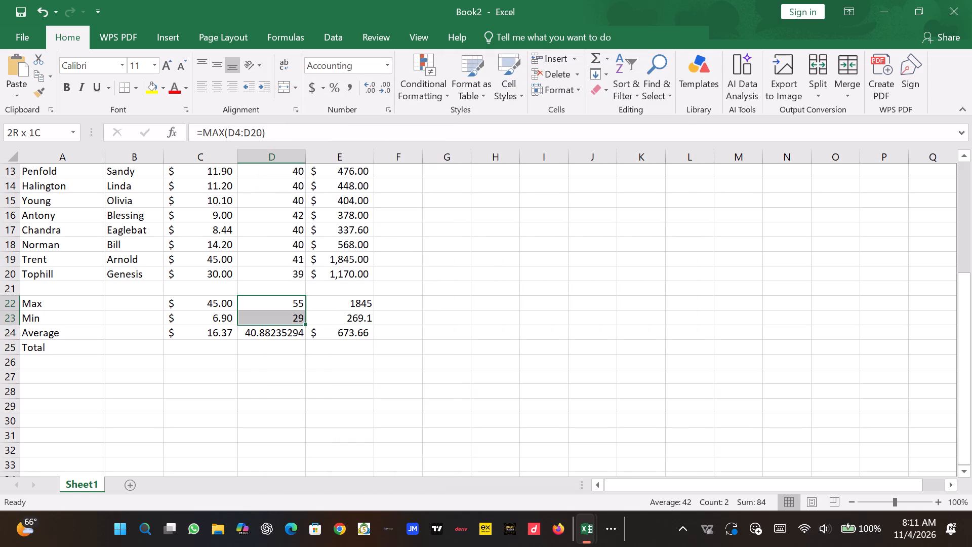
{"action": "left_click_drag", "start_coordinate": [273, 314], "coordinate": [273, 330]}
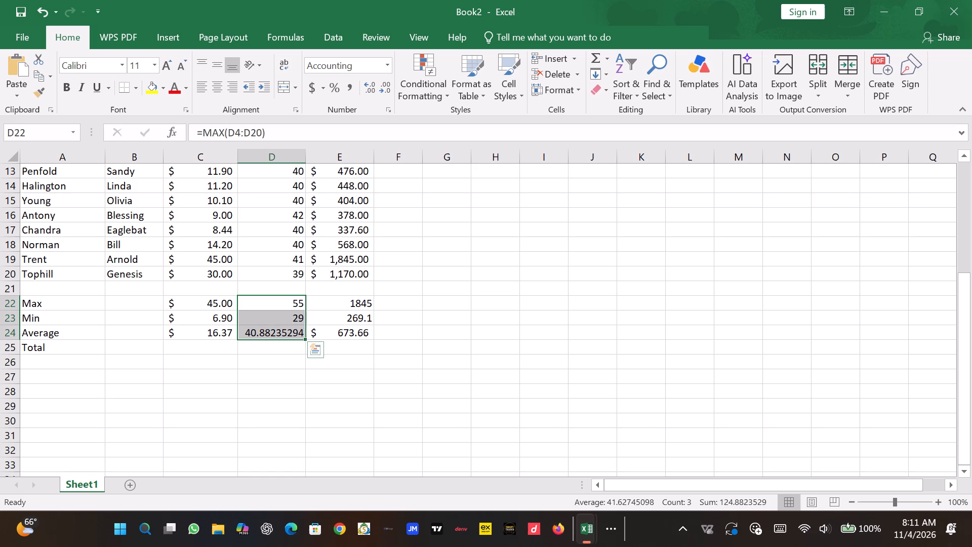
{"action": "left_click", "coordinate": [371, 87]}
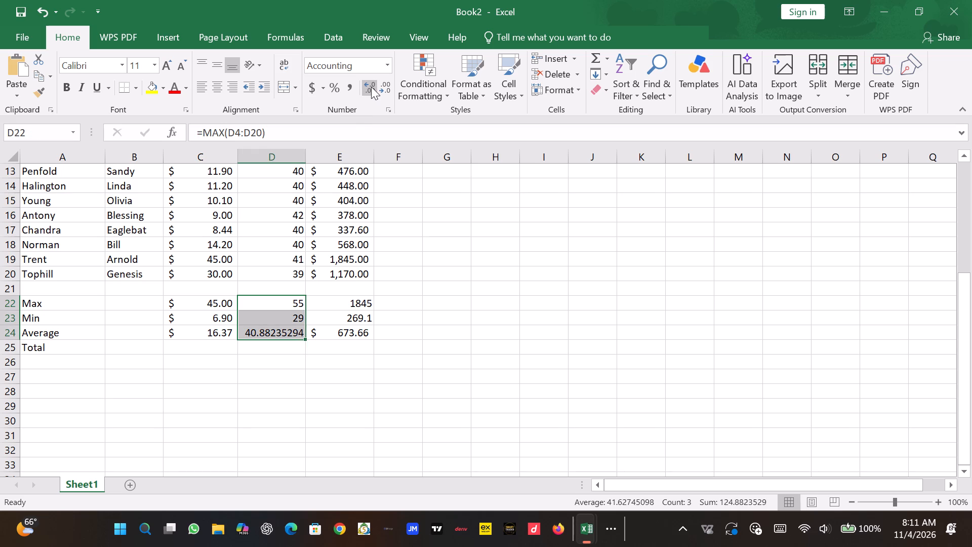
{"action": "left_click", "coordinate": [371, 87]}
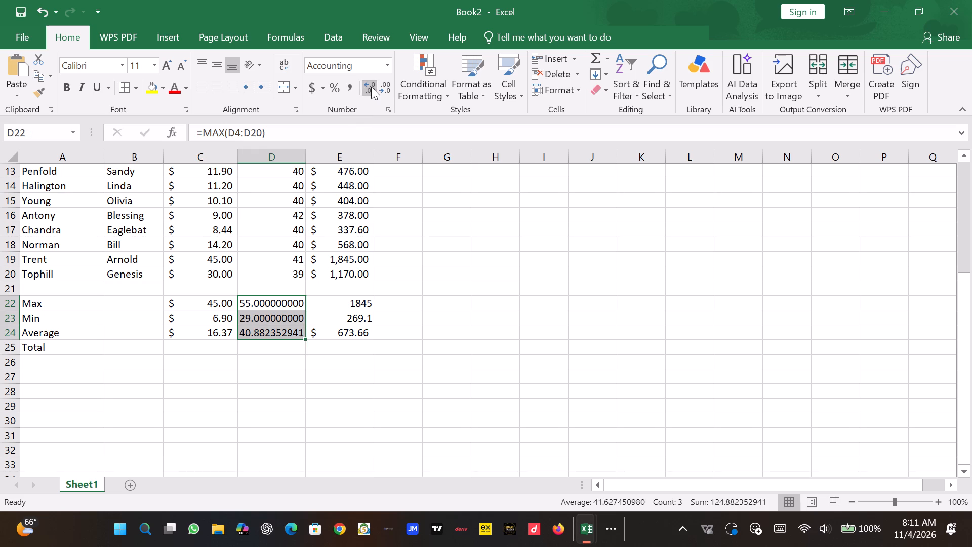
{"action": "left_click", "coordinate": [371, 87]}
{"action": "left_click", "coordinate": [386, 86]}
{"action": "left_click", "coordinate": [386, 86]}
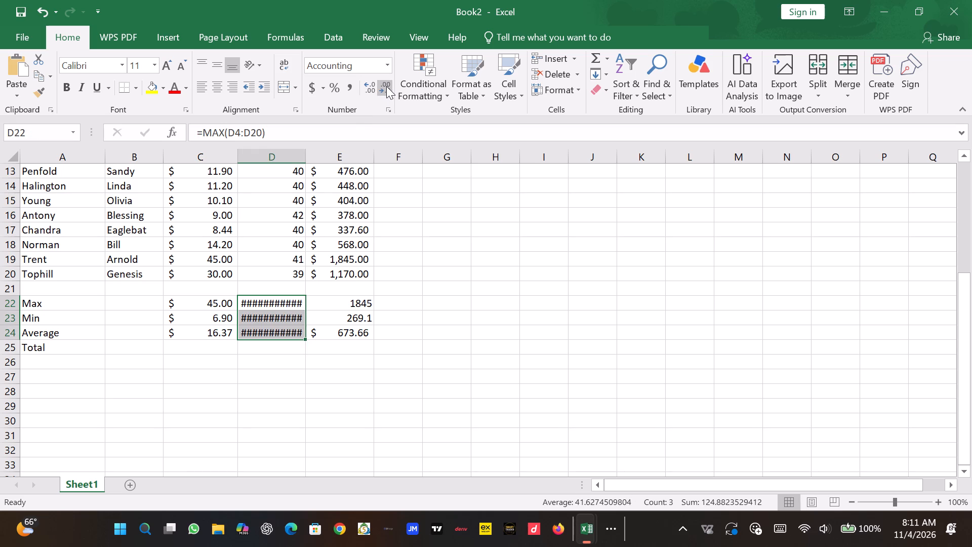
{"action": "triple_click", "coordinate": [386, 86]}
{"action": "triple_click", "coordinate": [386, 86]}
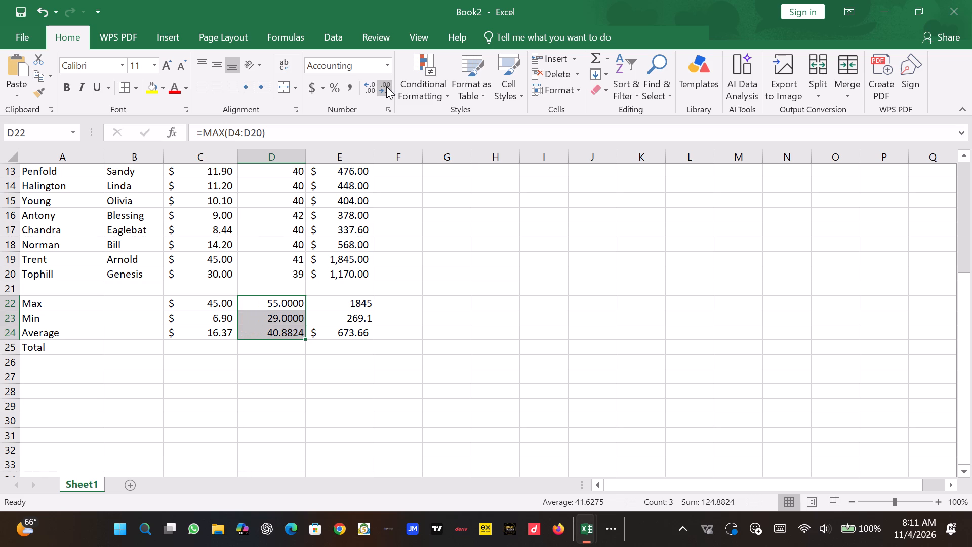
{"action": "left_click", "coordinate": [386, 86]}
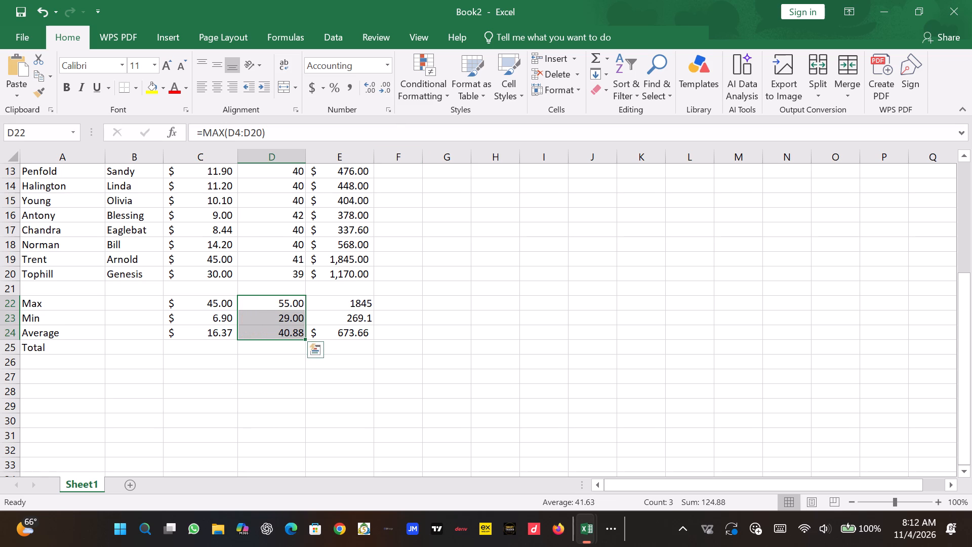
{"action": "left_click", "coordinate": [295, 357]}
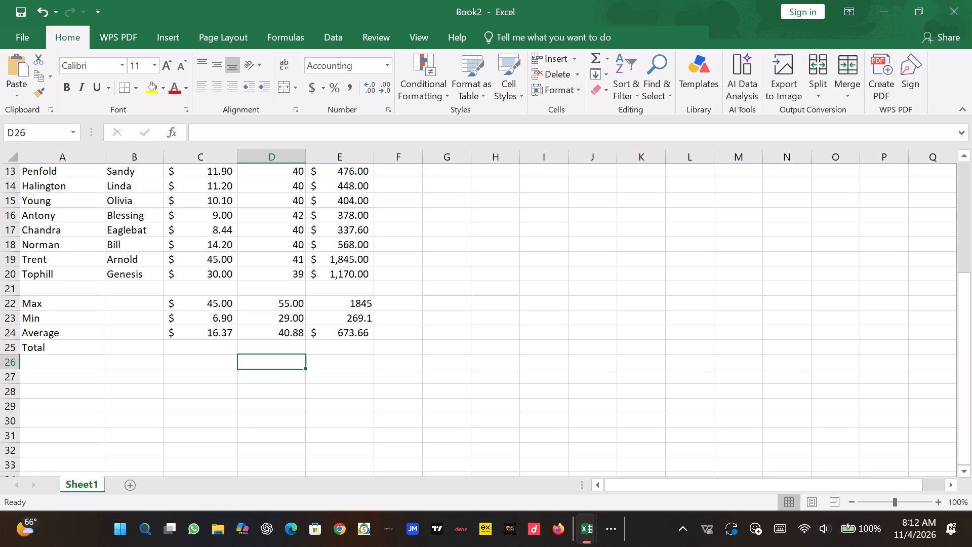
Apply the dollar Accounting number format to the Max and Min cells of the Pay column, E22:E23.
{"action": "left_click_drag", "start_coordinate": [320, 301], "coordinate": [319, 307]}
{"action": "left_click_drag", "start_coordinate": [319, 307], "coordinate": [319, 311]}
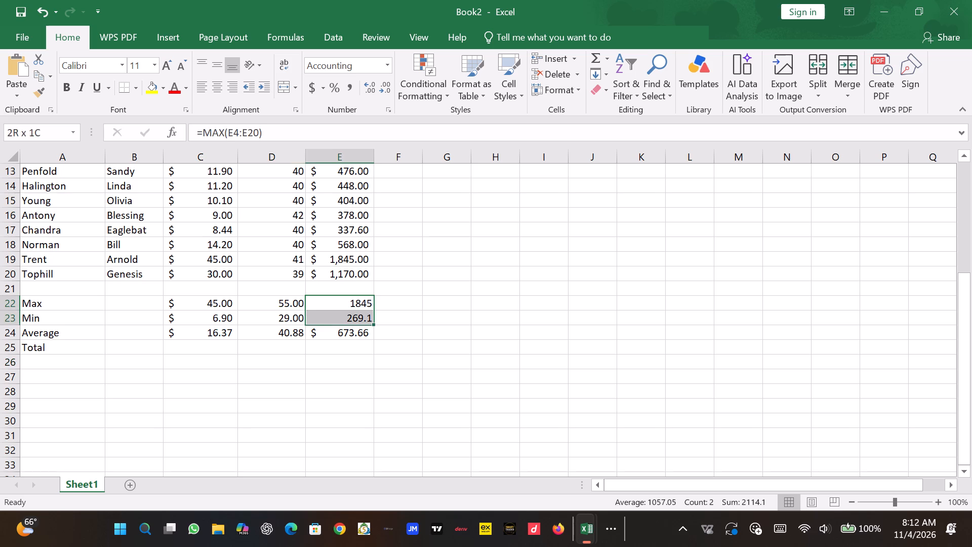
{"action": "left_click_drag", "start_coordinate": [319, 311], "coordinate": [319, 314]}
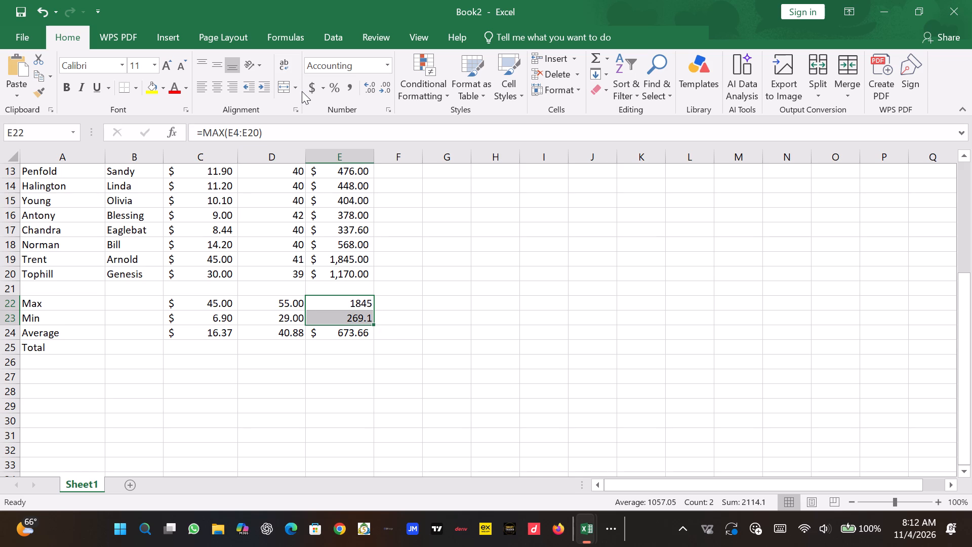
{"action": "left_click", "coordinate": [309, 86]}
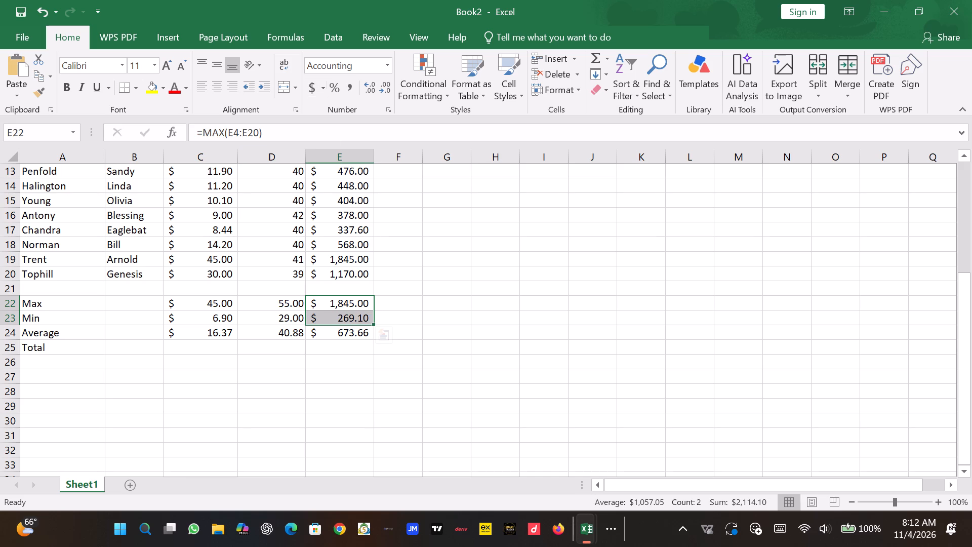
{"action": "left_click", "coordinate": [350, 367]}
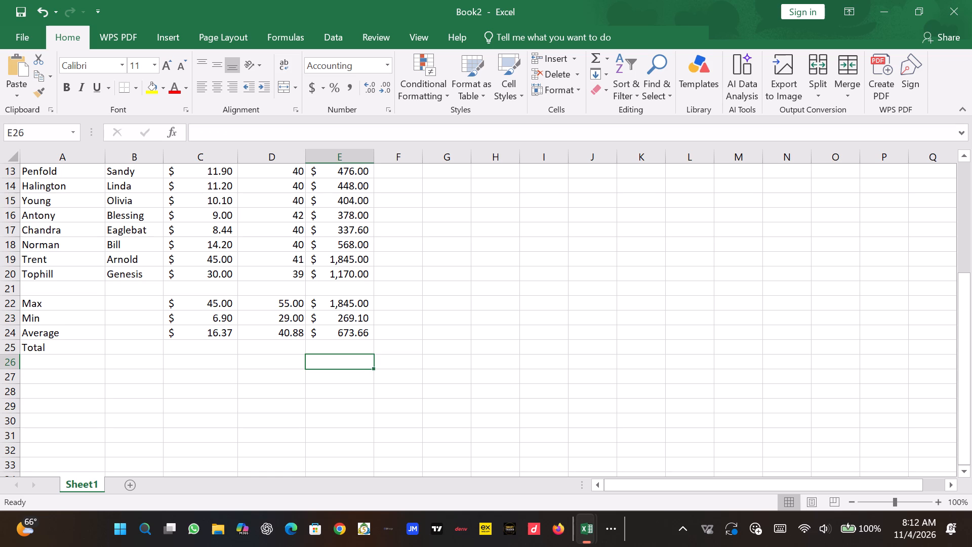
Enter the formula =SUM(D4:D20) in D25 to total the hours worked.
{"action": "scroll", "coordinate": [350, 364], "scroll_direction": "up", "scroll_amount": 3}
{"action": "scroll", "coordinate": [349, 363], "scroll_direction": "down", "scroll_amount": 1}
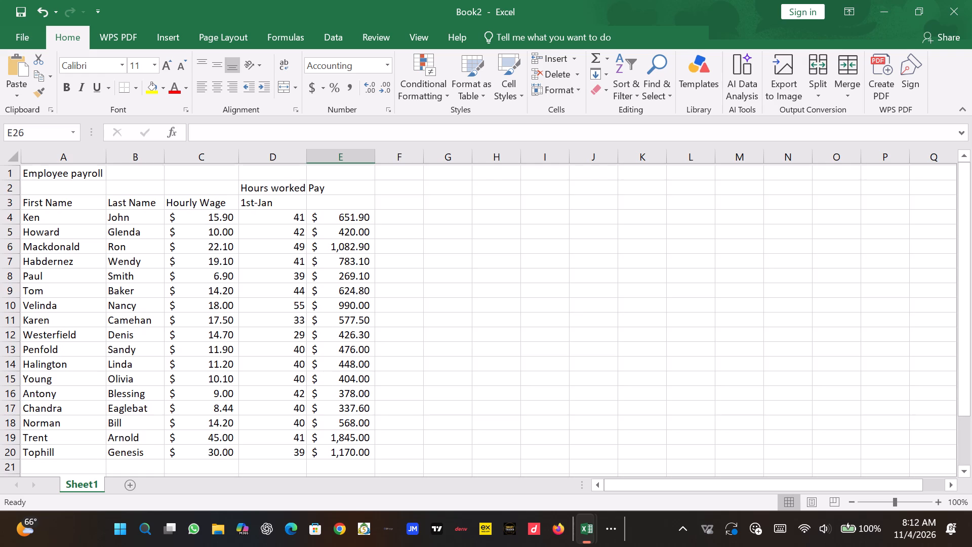
{"action": "scroll", "coordinate": [349, 363], "scroll_direction": "down", "scroll_amount": 1}
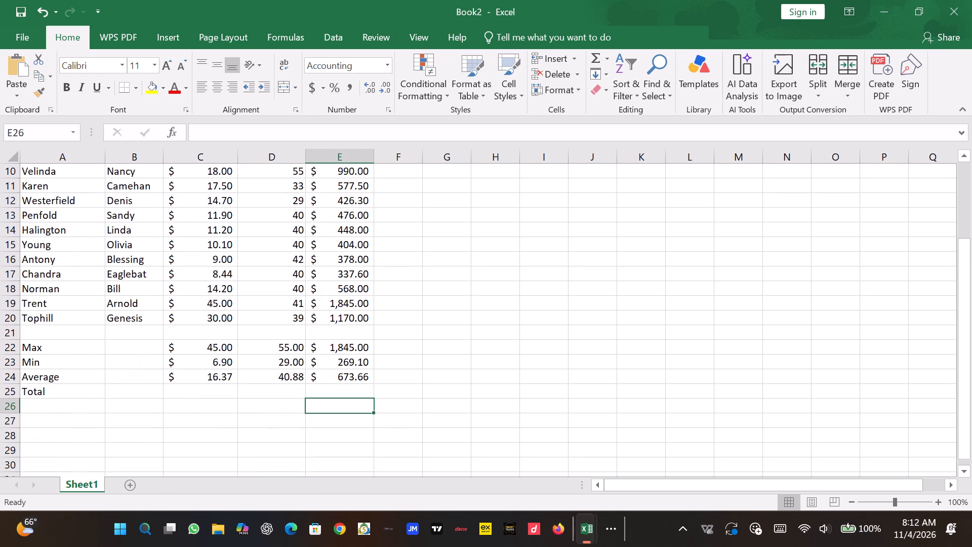
{"action": "scroll", "coordinate": [349, 363], "scroll_direction": "down", "scroll_amount": 1}
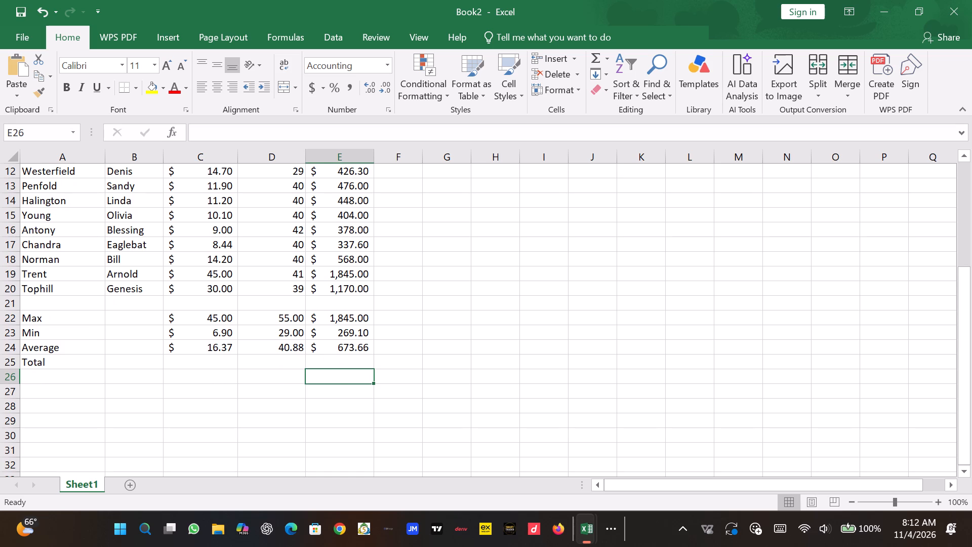
{"action": "left_click", "coordinate": [285, 365]}
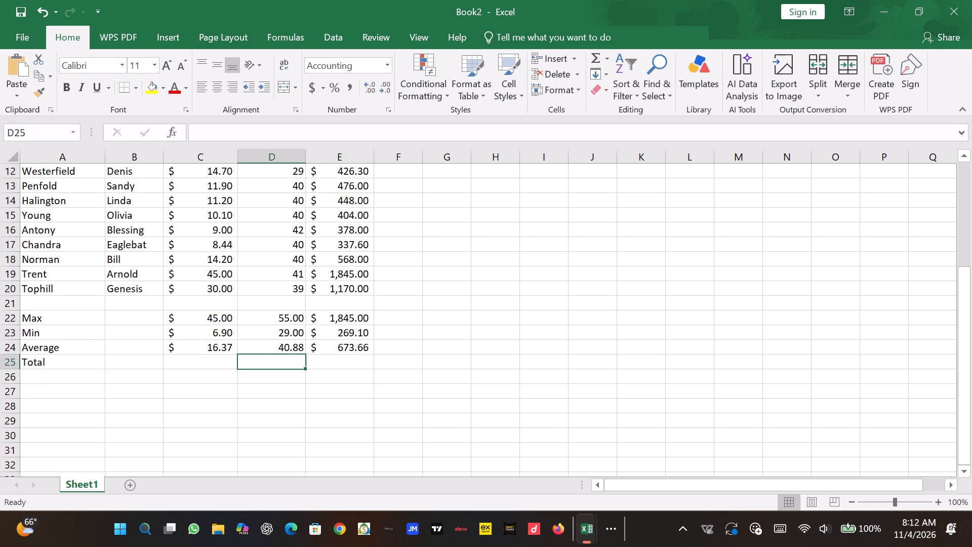
{"action": "type", "text": "=sum"}
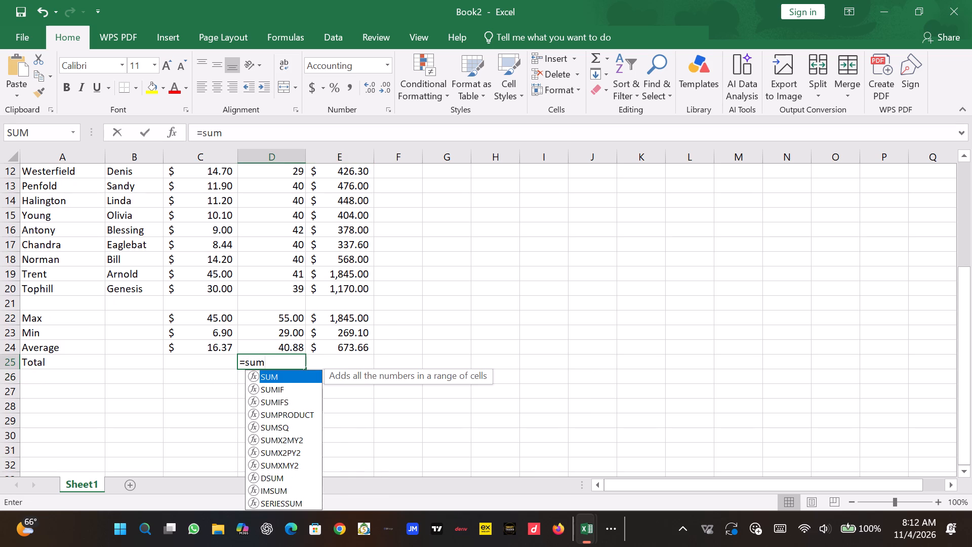
{"action": "double_click", "coordinate": [273, 381]}
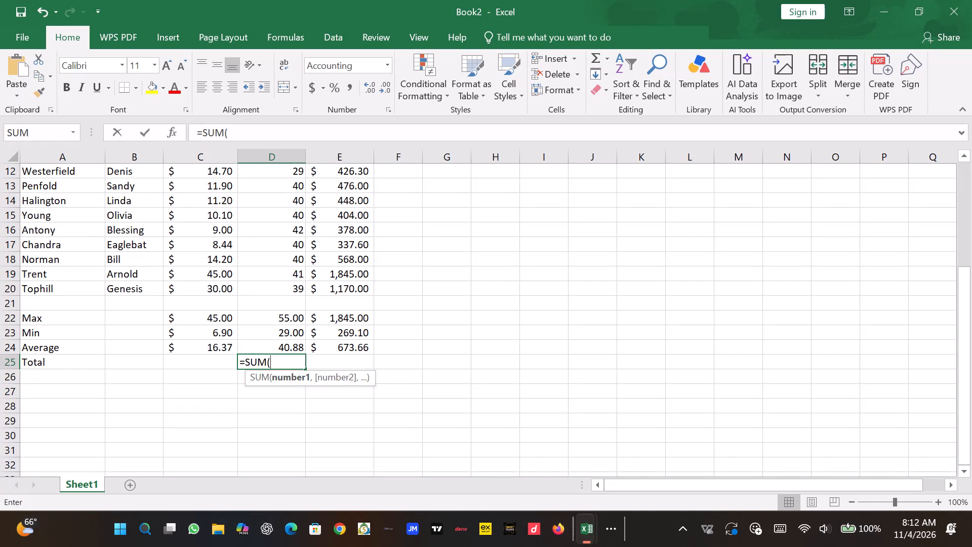
{"action": "left_click", "coordinate": [280, 294]}
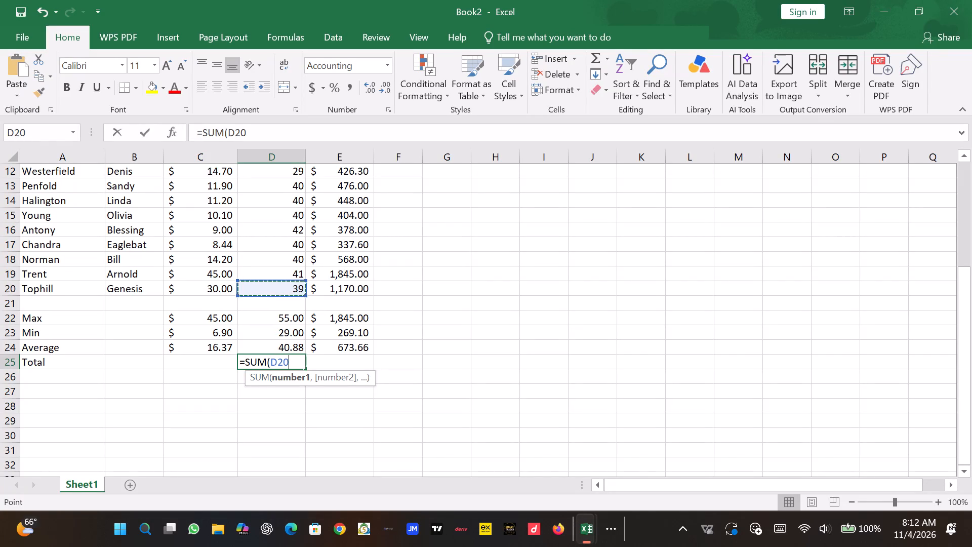
{"action": "left_click_drag", "start_coordinate": [275, 285], "coordinate": [278, 113]}
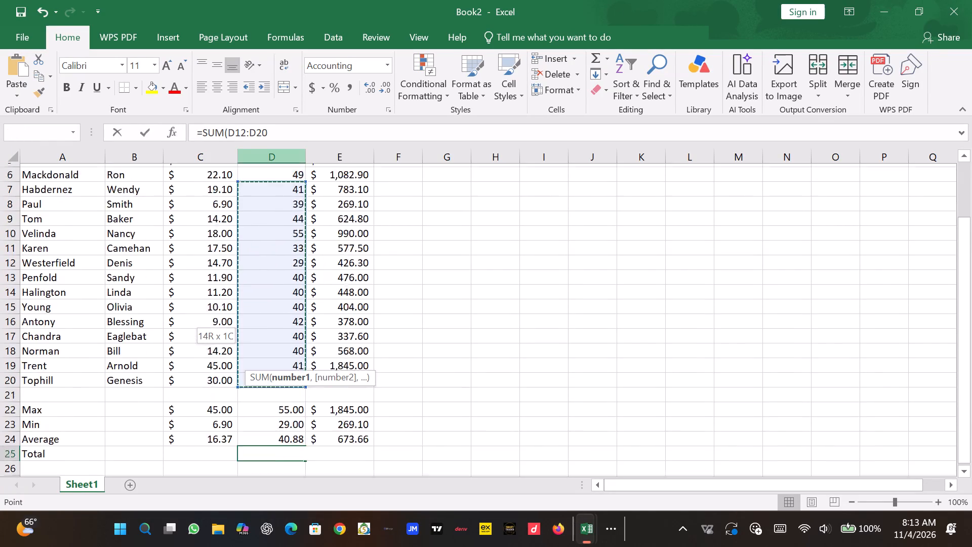
{"action": "left_click_drag", "start_coordinate": [278, 113], "coordinate": [278, 214]}
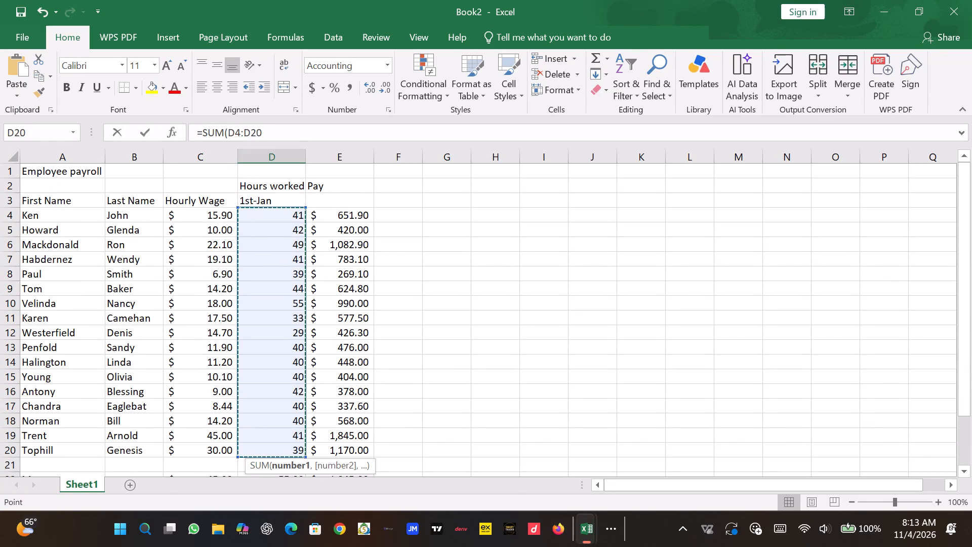
{"action": "scroll", "coordinate": [287, 265], "scroll_direction": "down", "scroll_amount": 5}
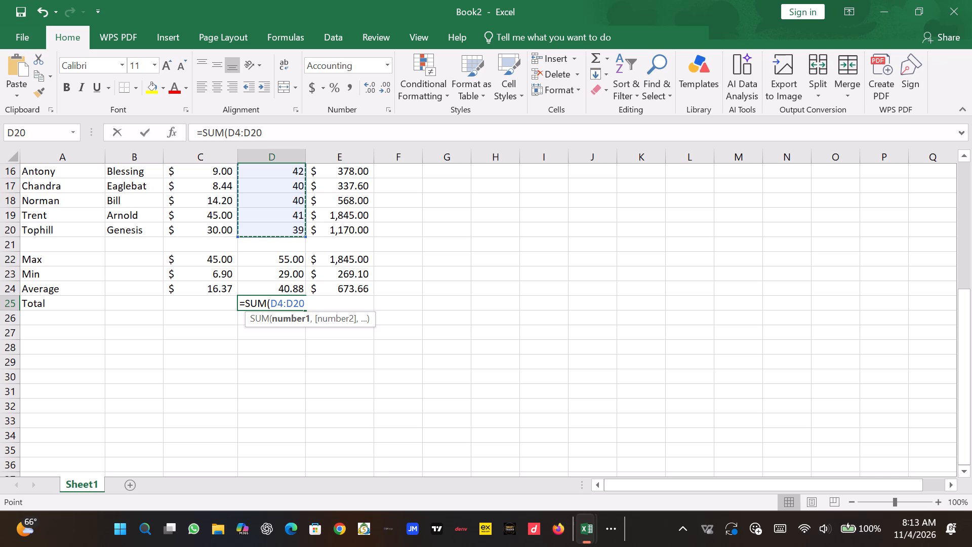
{"action": "key", "text": "shift+parenright"}
{"action": "key", "text": "Return"}
Enter the formula =SUM(E4:E20) in E25 to total the Pay column.
{"action": "left_click", "coordinate": [345, 305]}
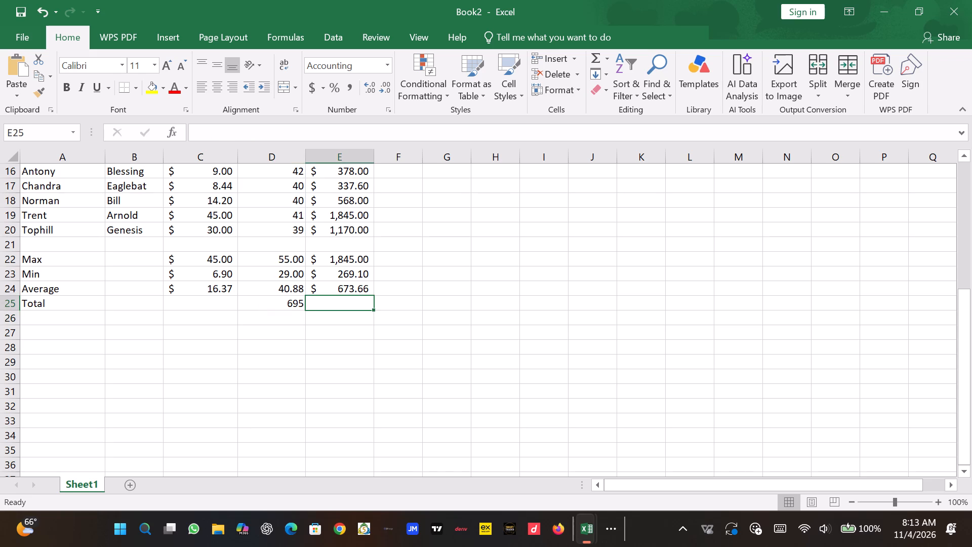
{"action": "type", "text": "=su"}
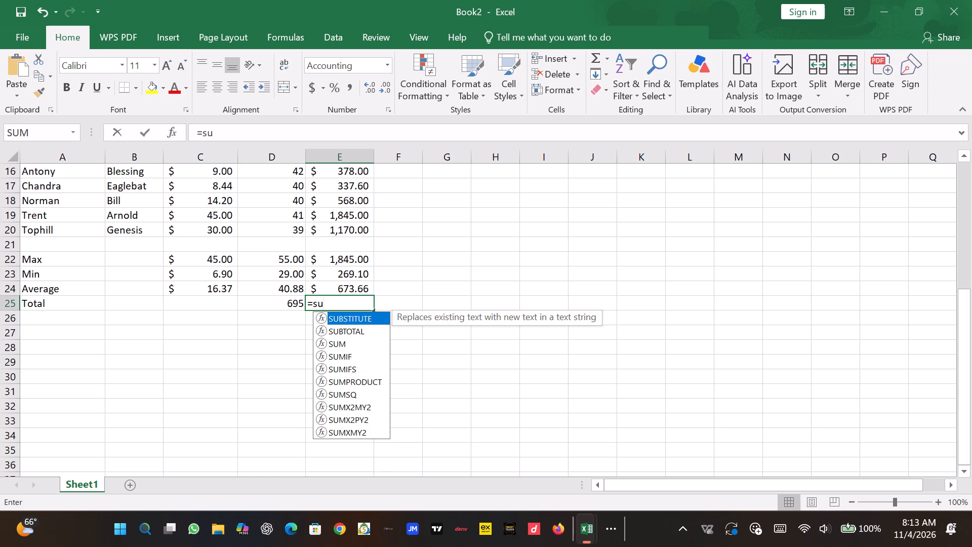
{"action": "key", "text": "m"}
{"action": "double_click", "coordinate": [339, 318]}
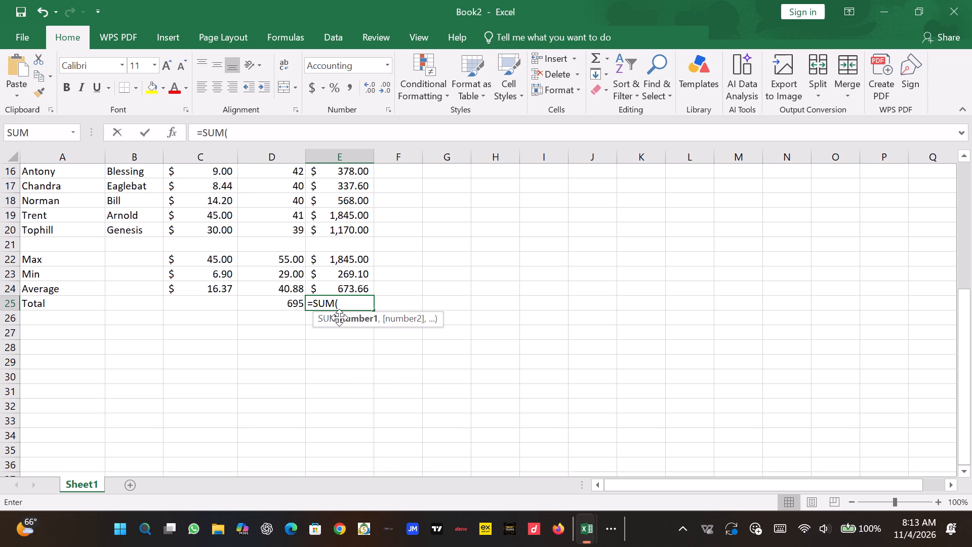
{"action": "left_click", "coordinate": [331, 235]}
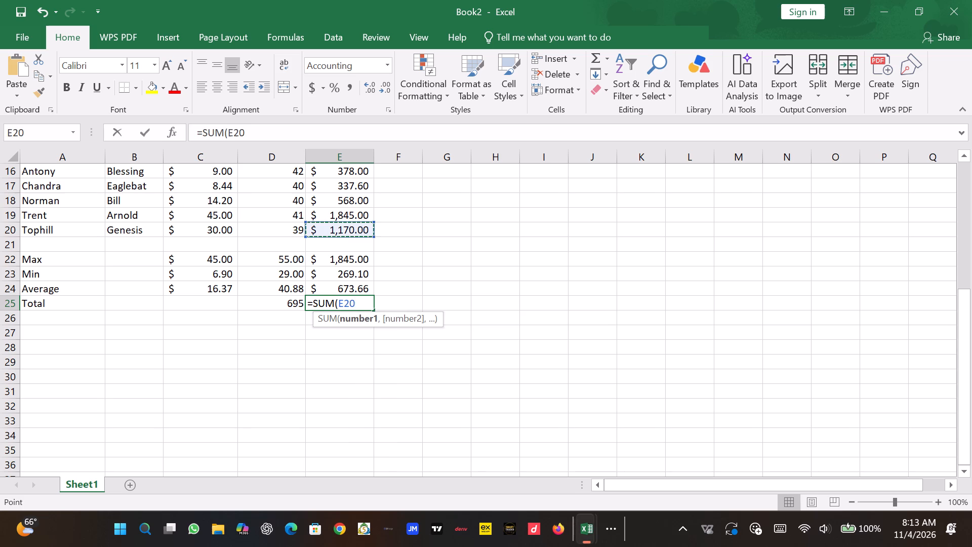
{"action": "left_click_drag", "start_coordinate": [336, 229], "coordinate": [358, 114]}
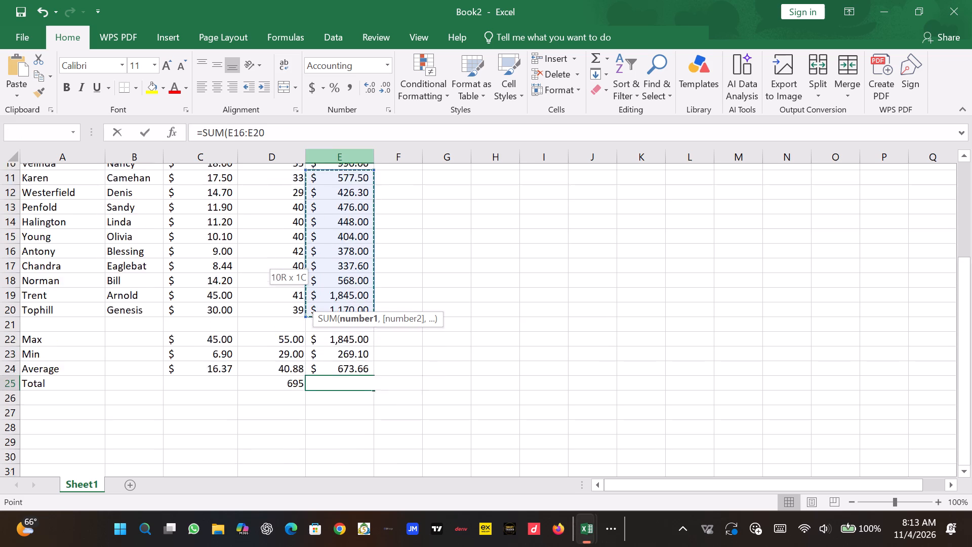
{"action": "left_click_drag", "start_coordinate": [358, 114], "coordinate": [345, 170]}
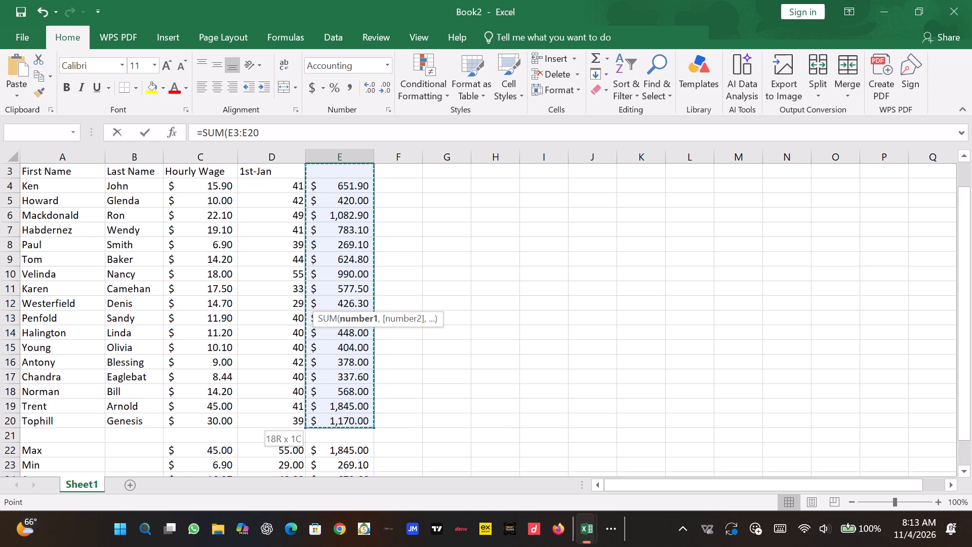
{"action": "left_click_drag", "start_coordinate": [345, 170], "coordinate": [345, 179]}
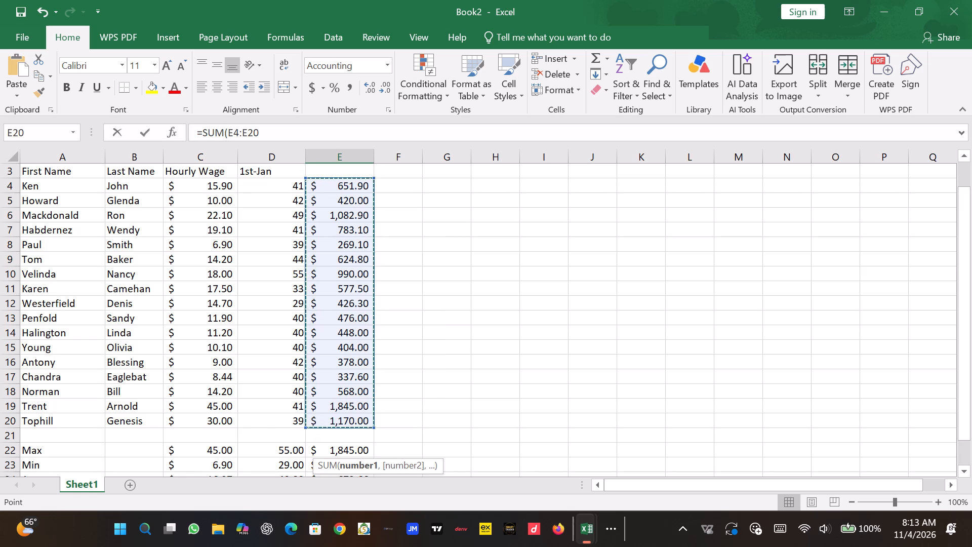
{"action": "scroll", "coordinate": [362, 266], "scroll_direction": "down", "scroll_amount": 3}
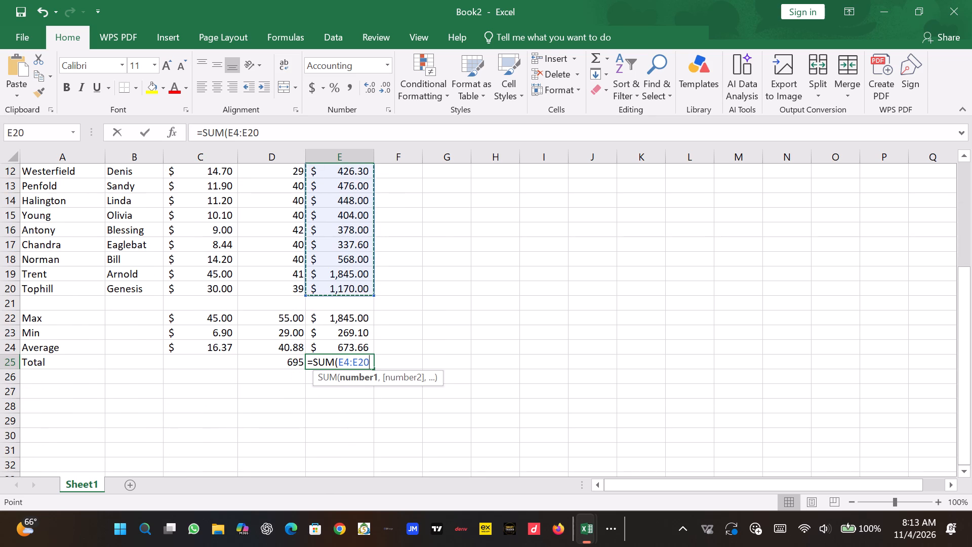
{"action": "key", "text": "shift+parenright"}
{"action": "key", "text": "Return"}
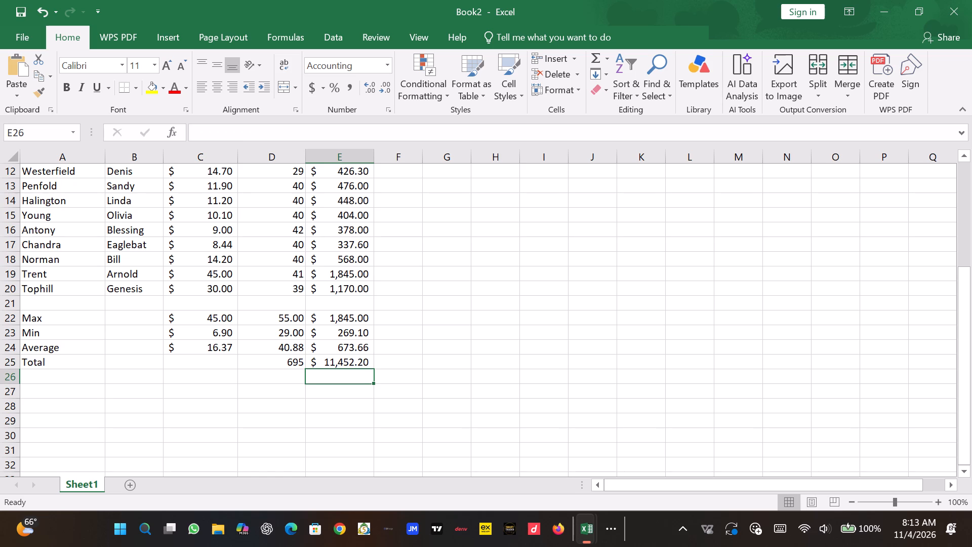
Format the Max, Min and Average hours cells, D22:D24, to show one decimal place.
{"action": "left_click", "coordinate": [270, 317]}
{"action": "left_click_drag", "start_coordinate": [268, 317], "coordinate": [263, 347]}
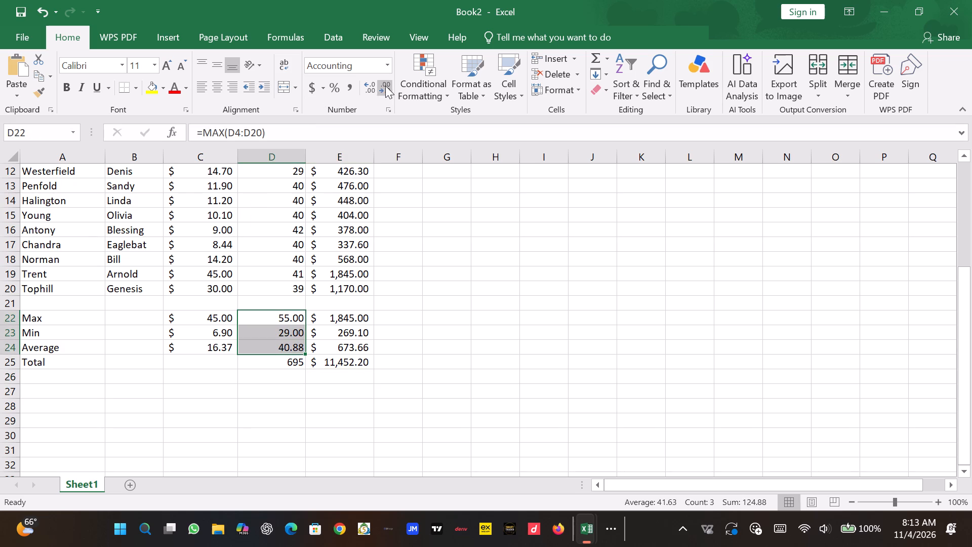
{"action": "left_click", "coordinate": [372, 85]}
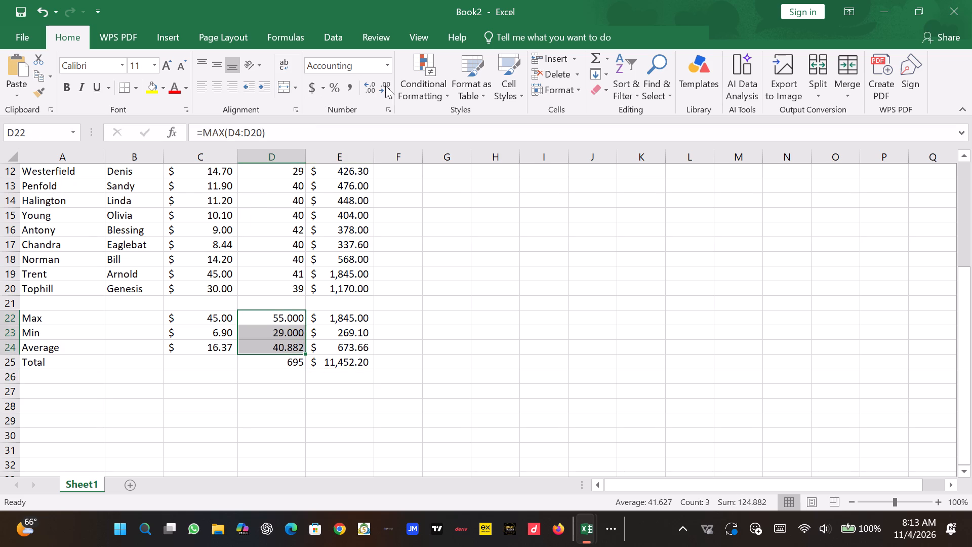
{"action": "left_click", "coordinate": [389, 86]}
{"action": "left_click", "coordinate": [389, 86]}
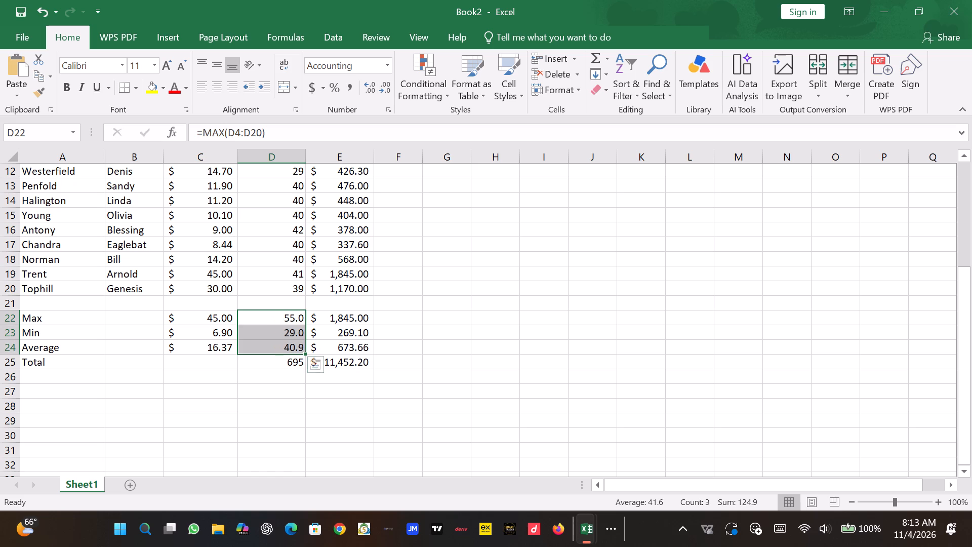
{"action": "left_click", "coordinate": [276, 364]}
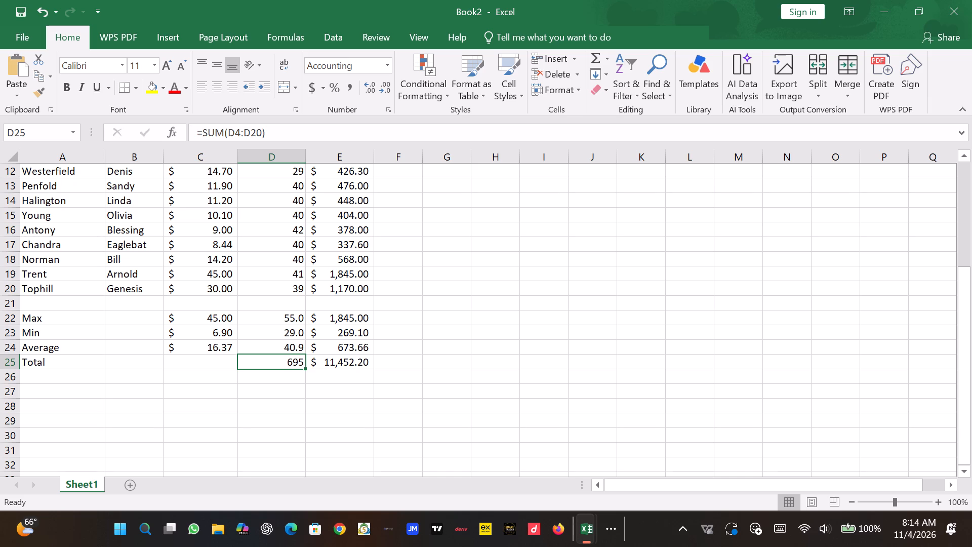
Clear the Pay average in E24 and refill it by extending the AVERAGE formula across from D24.
{"action": "scroll", "coordinate": [345, 253], "scroll_direction": "up", "scroll_amount": 3}
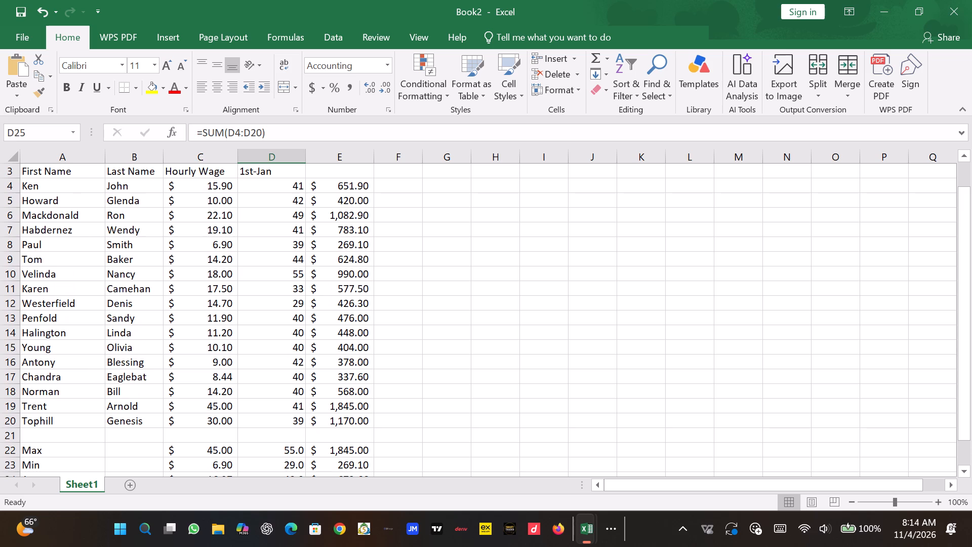
{"action": "scroll", "coordinate": [352, 243], "scroll_direction": "down", "scroll_amount": 1}
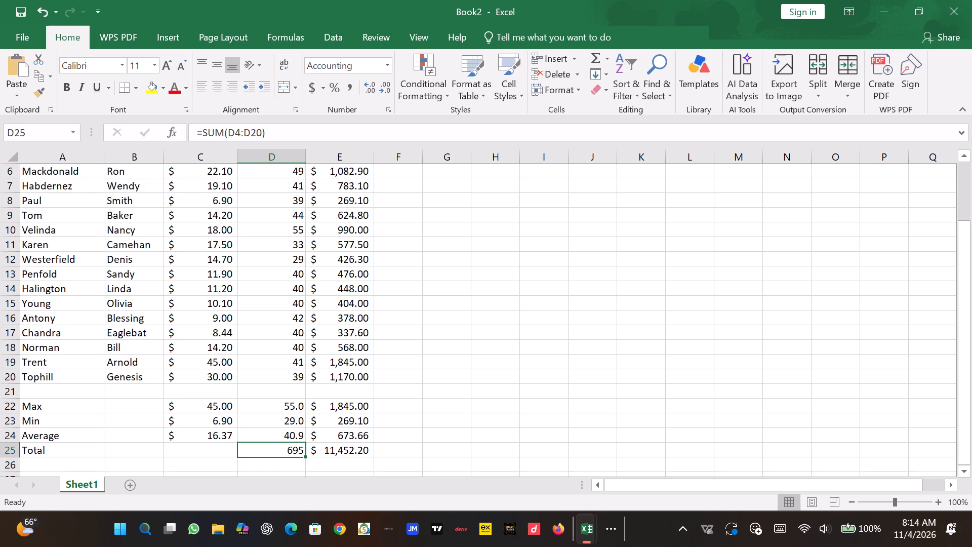
{"action": "left_click", "coordinate": [340, 437]}
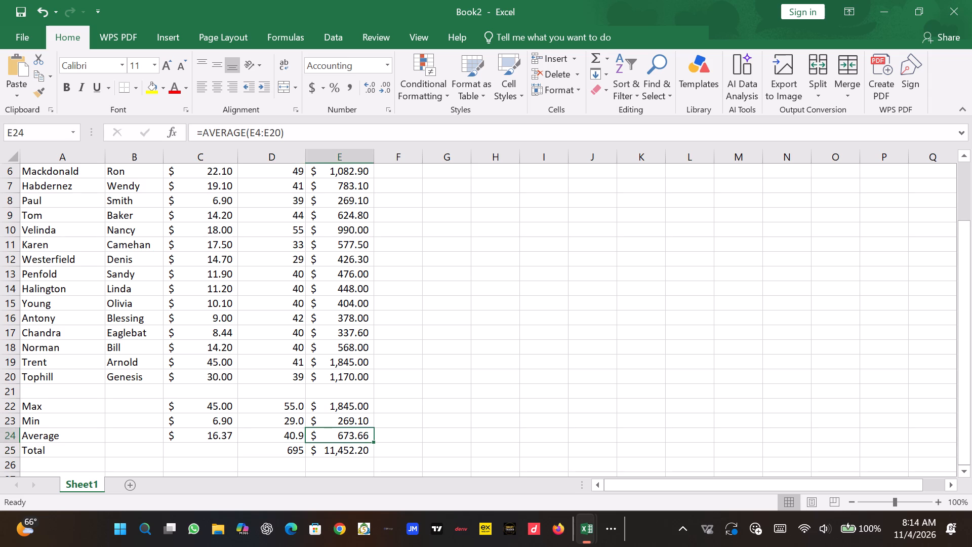
{"action": "key", "text": "BackSpace"}
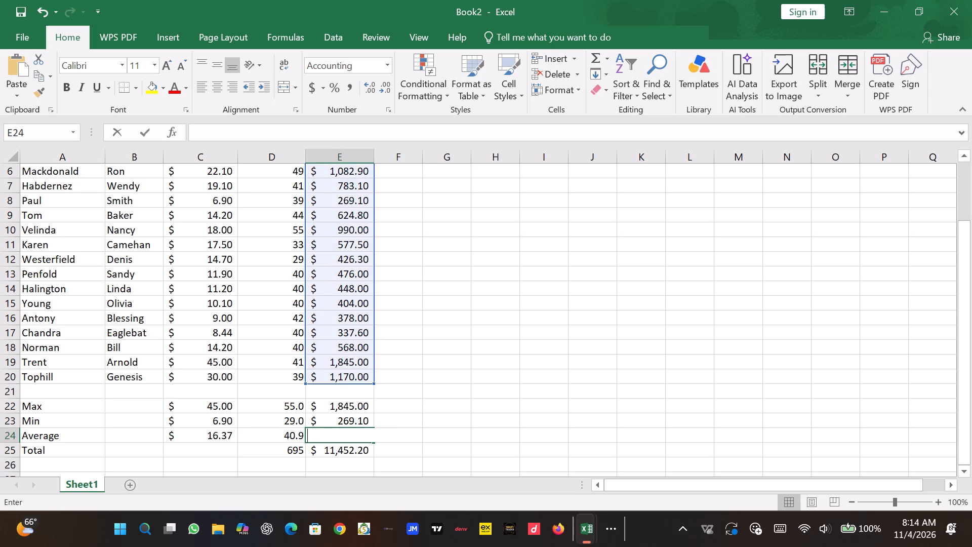
{"action": "left_click", "coordinate": [281, 433]}
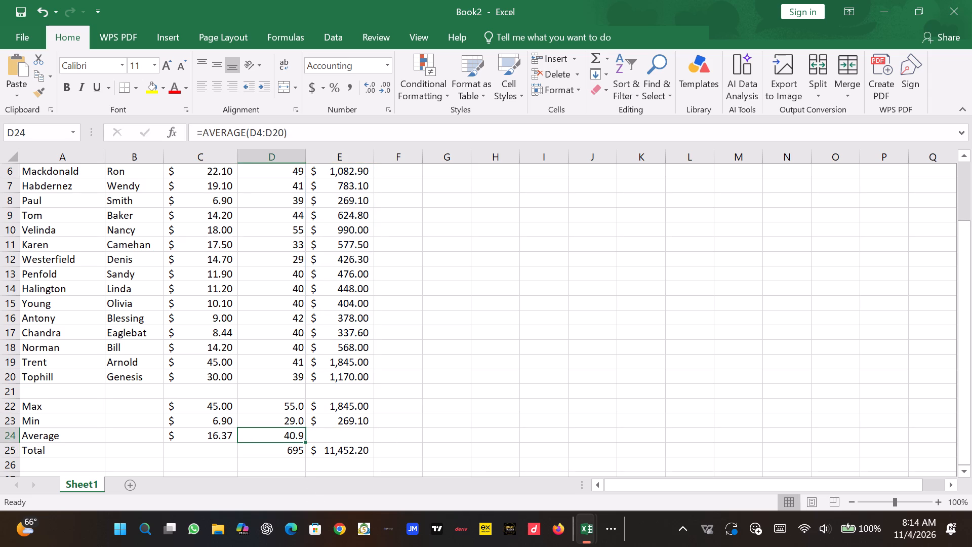
{"action": "left_click_drag", "start_coordinate": [305, 441], "coordinate": [324, 443]}
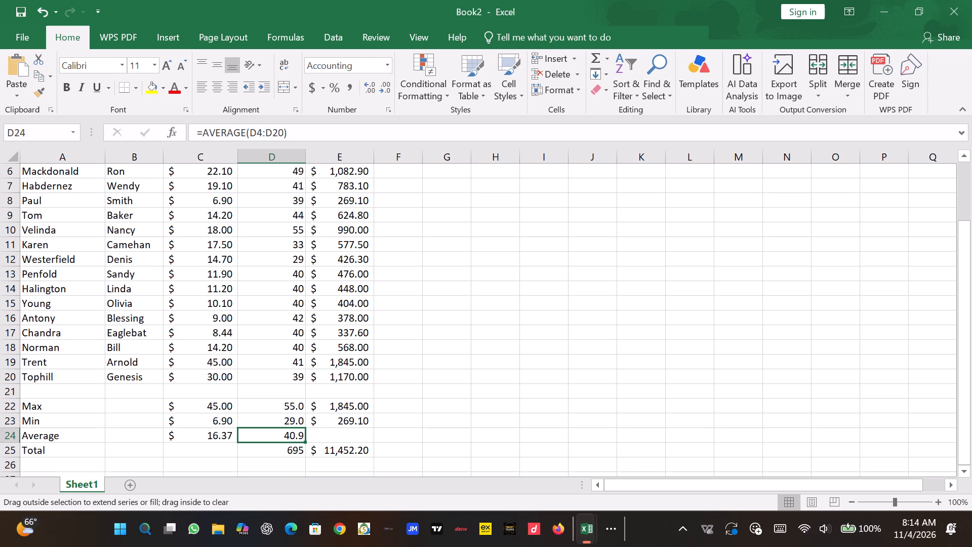
{"action": "left_click_drag", "start_coordinate": [324, 443], "coordinate": [323, 441]}
{"action": "left_click_drag", "start_coordinate": [305, 441], "coordinate": [325, 442]}
{"action": "left_click_drag", "start_coordinate": [325, 442], "coordinate": [328, 442]}
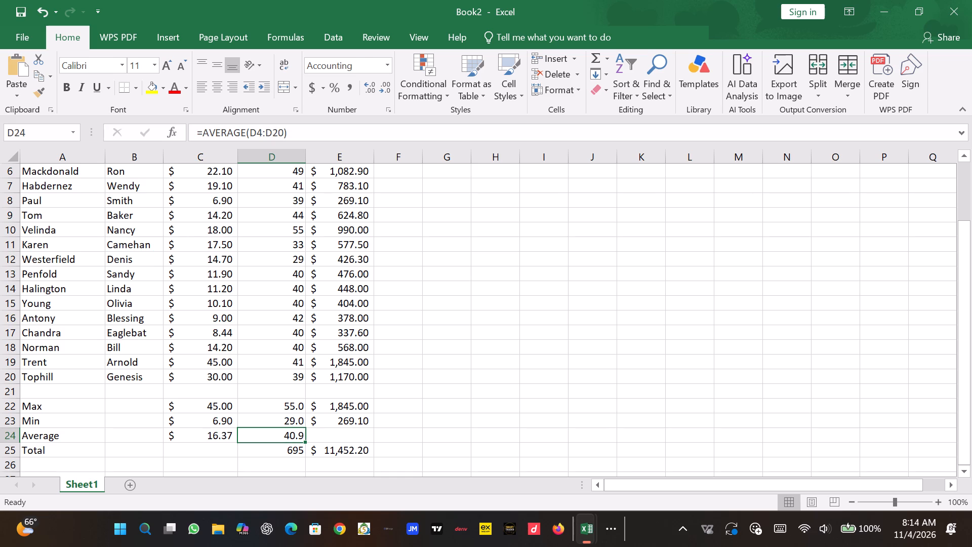
{"action": "left_click_drag", "start_coordinate": [304, 441], "coordinate": [322, 446]}
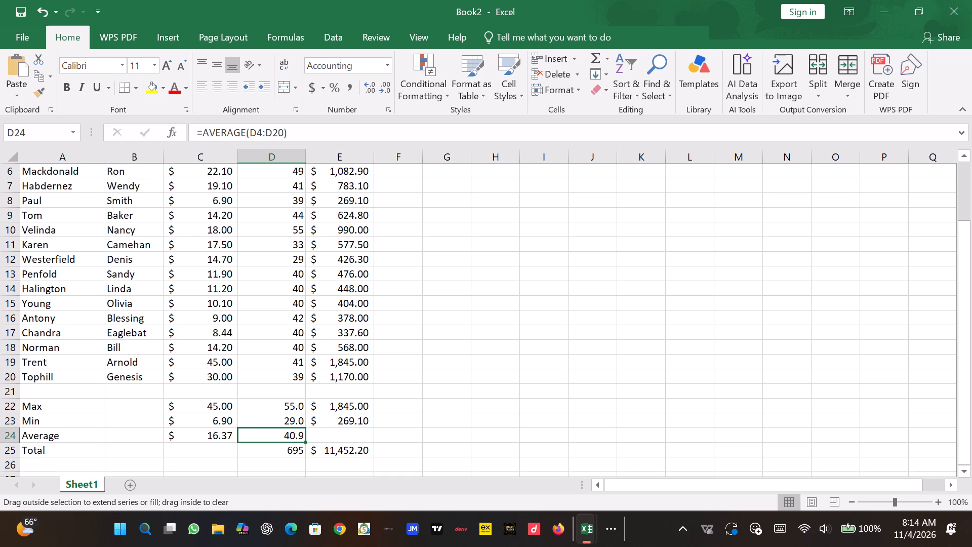
{"action": "left_click_drag", "start_coordinate": [322, 446], "coordinate": [332, 444]}
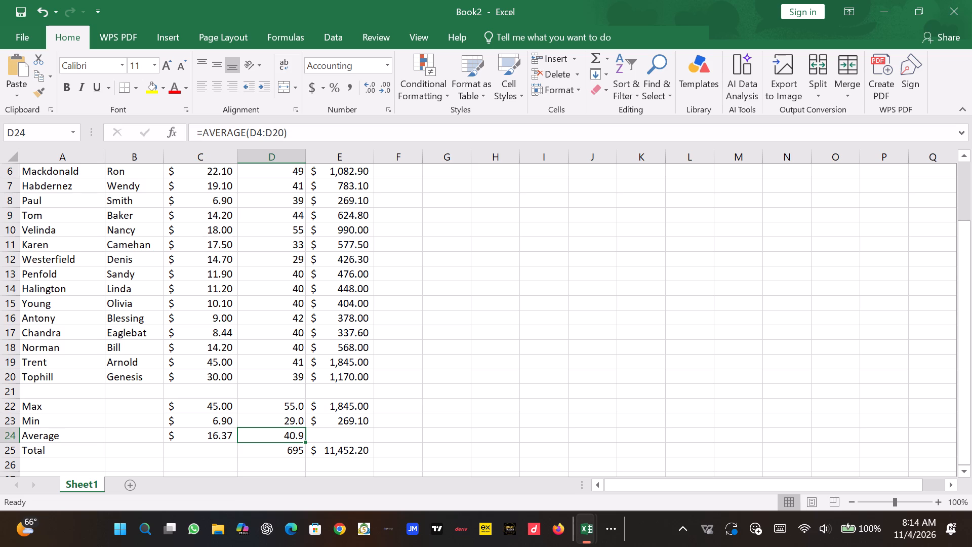
{"action": "left_click_drag", "start_coordinate": [304, 439], "coordinate": [332, 435]}
{"action": "left_click_drag", "start_coordinate": [305, 440], "coordinate": [349, 443]}
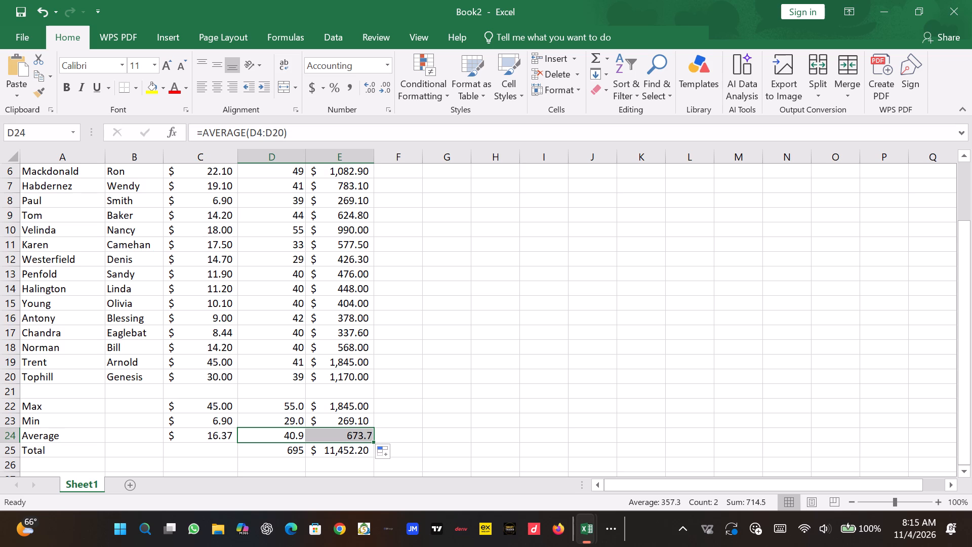
Apply the dollar Accounting number format to the Pay average in E24.
{"action": "left_click", "coordinate": [329, 435]}
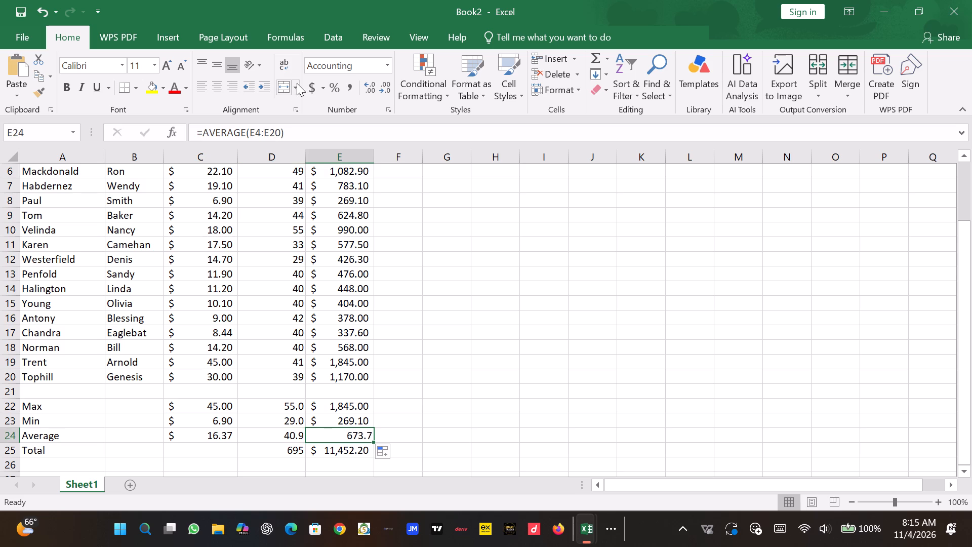
{"action": "left_click", "coordinate": [305, 84]}
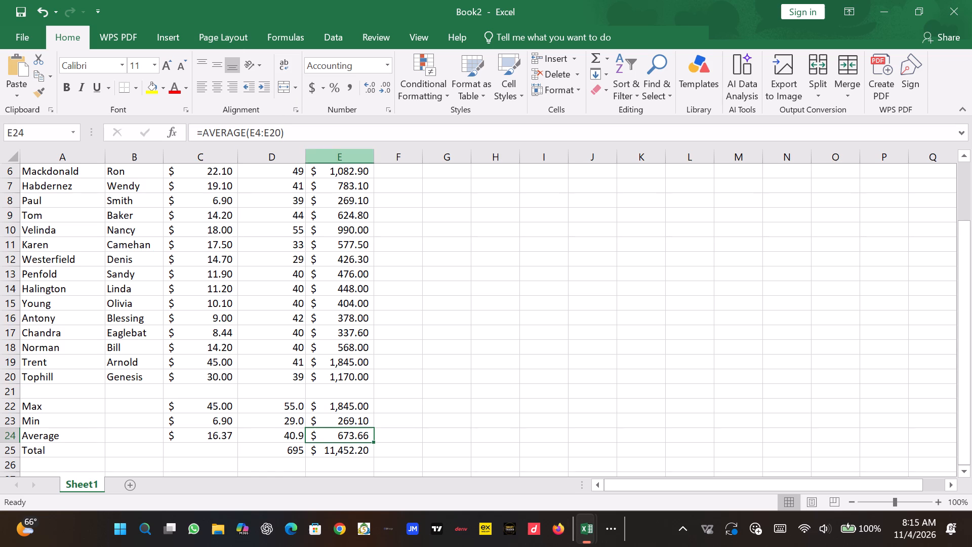
Enter the heading "Kichen Schedule" in cell C1, beside the Employee payroll title.
{"action": "scroll", "coordinate": [359, 260], "scroll_direction": "up", "scroll_amount": 3}
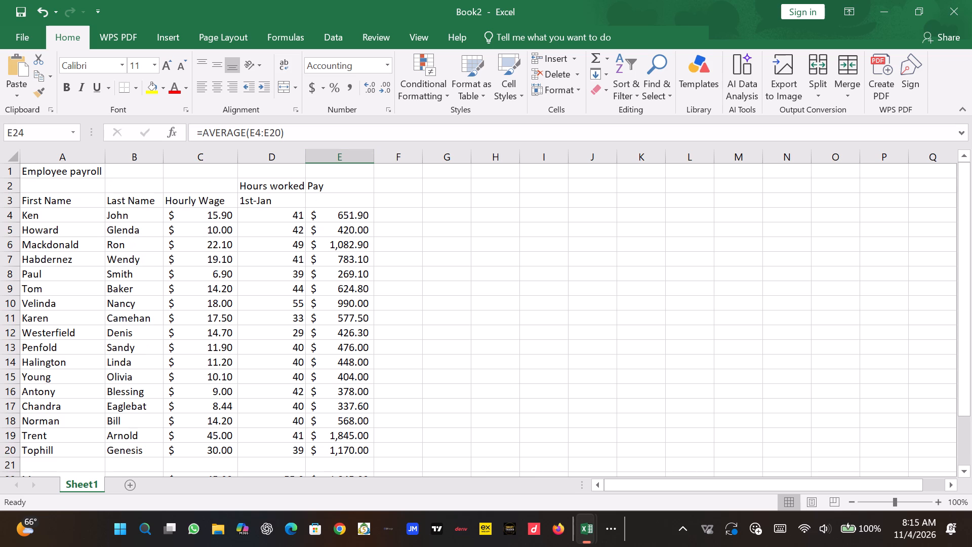
{"action": "left_click", "coordinate": [201, 167]}
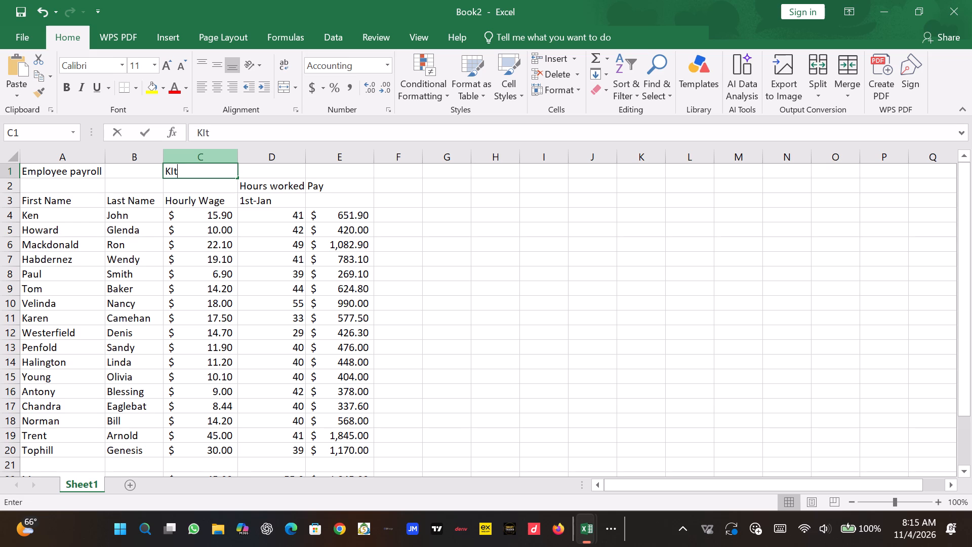
{"action": "key", "text": "BackSpace"}
{"action": "key", "text": "BackSpace"}
{"action": "key", "text": "i"}
{"action": "type", "text": "ichen"}
{"action": "key", "text": "space"}
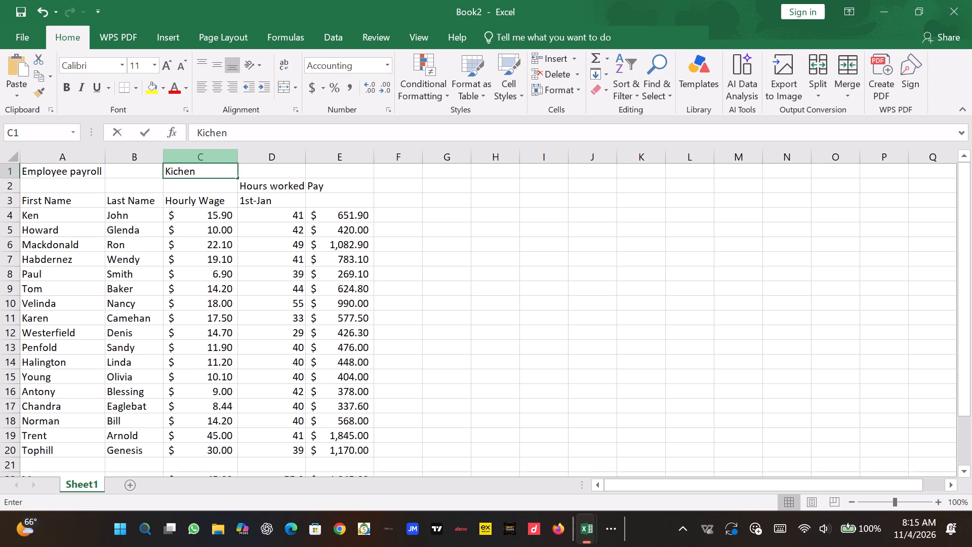
{"action": "key", "text": "s"}
{"action": "key", "text": "BackSpace"}
{"action": "key", "text": "u"}
{"action": "type", "text": "le"}
Save the workbook to the Desktop folder as an Excel Workbook named "Kitchen Schedule".
{"action": "left_click", "coordinate": [12, 26]}
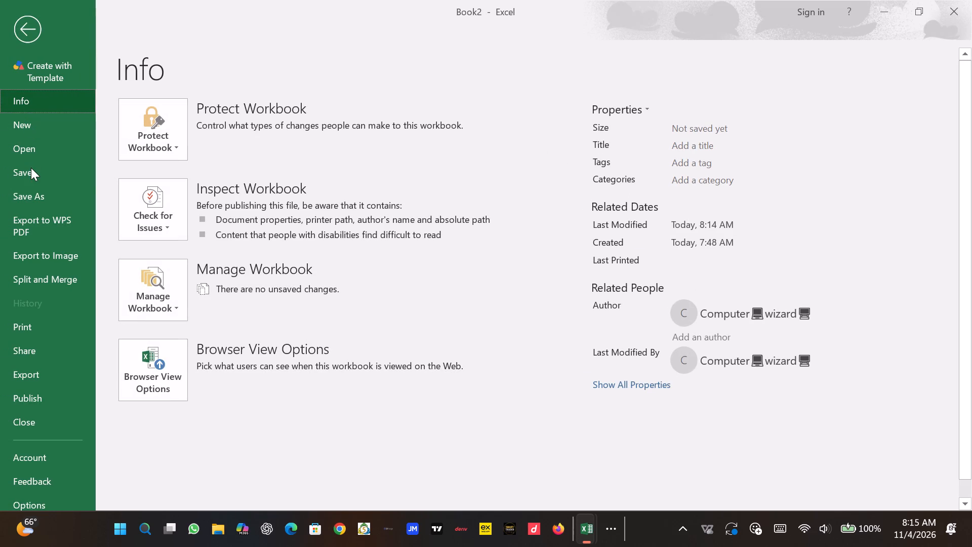
{"action": "left_click", "coordinate": [31, 168]}
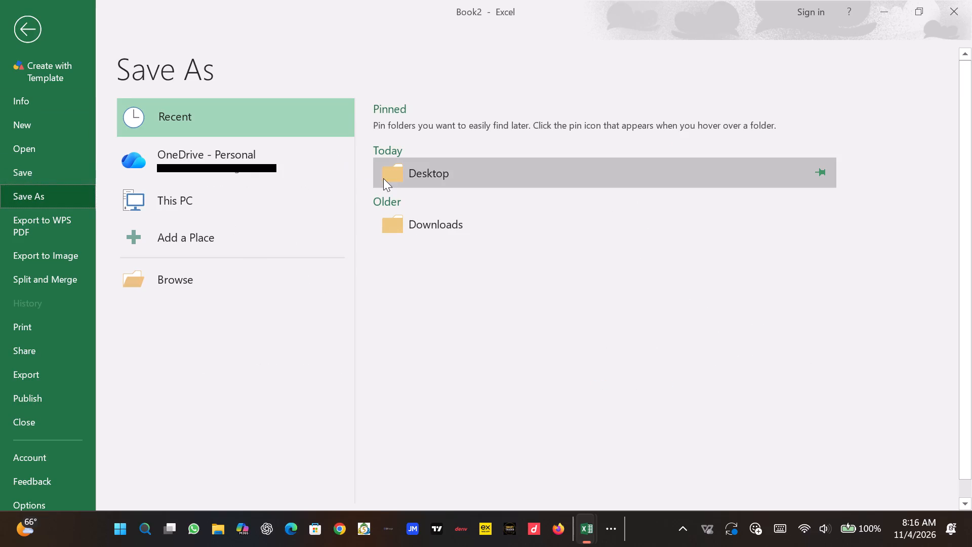
{"action": "left_click", "coordinate": [390, 179]}
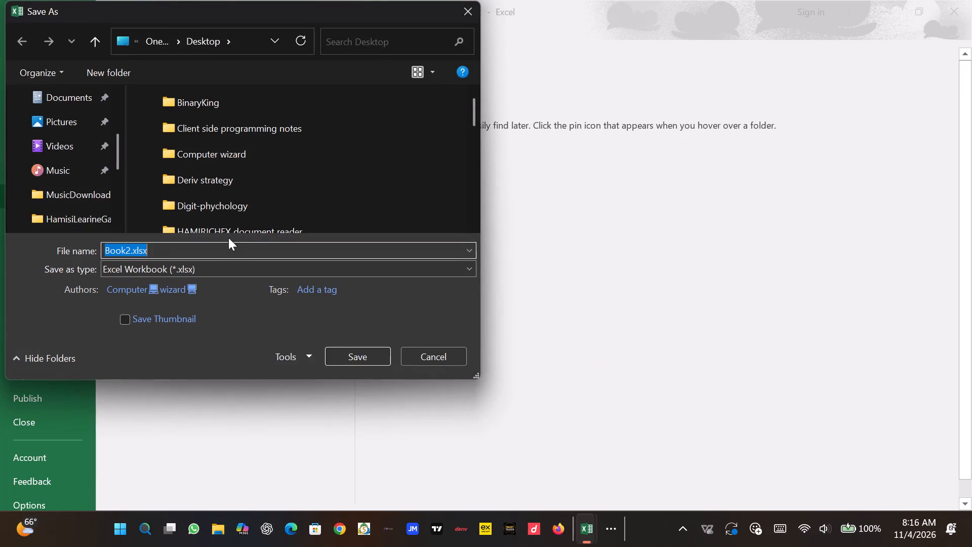
{"action": "left_click", "coordinate": [219, 245]}
{"action": "key", "text": "BackSpace"}
{"action": "key", "text": "BackSpace"}
{"action": "key", "text": "BackSpace"}
{"action": "key", "text": "BackSpace"}
{"action": "key", "text": "BackSpace"}
{"action": "key", "text": "BackSpace"}
{"action": "key", "text": "BackSpace"}
{"action": "key", "text": "BackSpace"}
{"action": "key", "text": "BackSpace"}
{"action": "key", "text": "BackSpace"}
{"action": "key", "text": "BackSpace"}
{"action": "key", "text": "BackSpace"}
{"action": "key", "text": "BackSpace"}
{"action": "key", "text": "BackSpace"}
{"action": "key", "text": "BackSpace"}
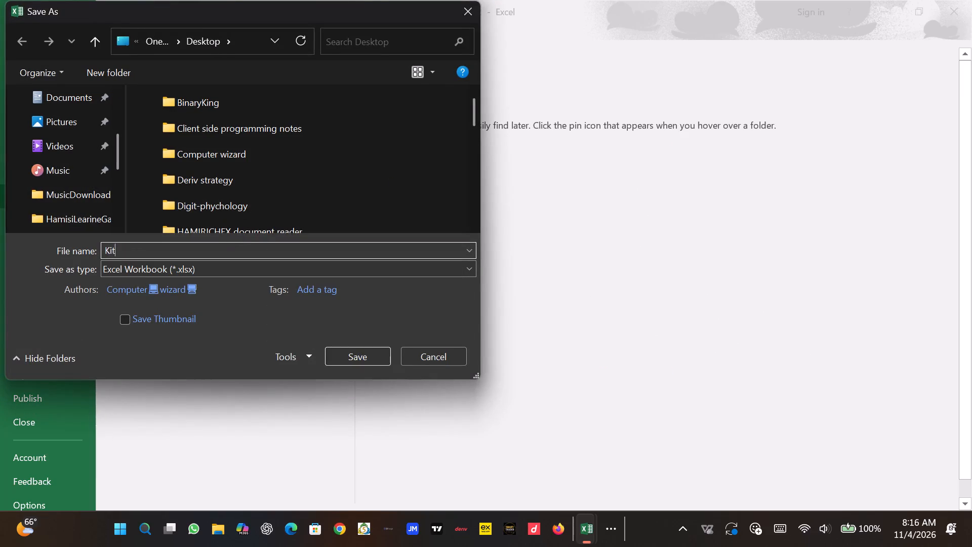
{"action": "key", "text": "s"}
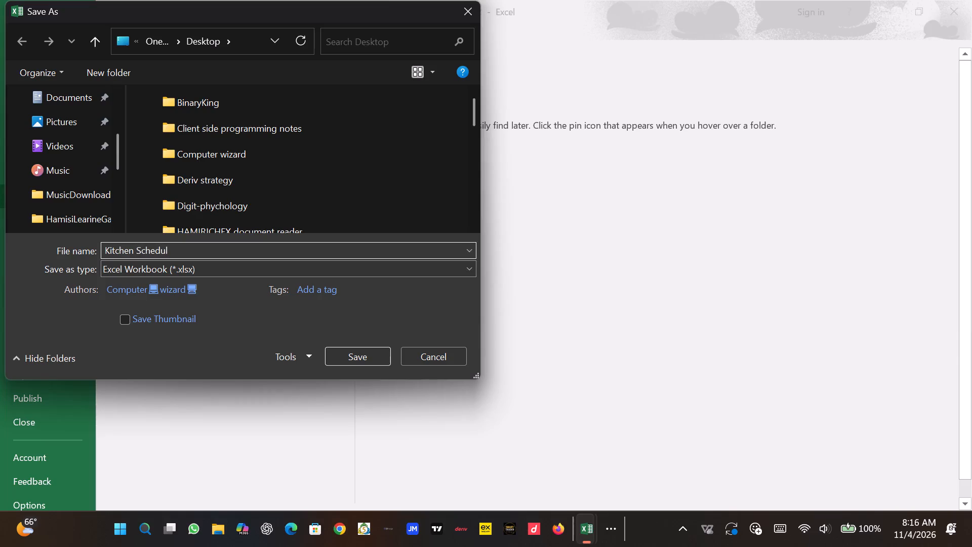
{"action": "key", "text": "e"}
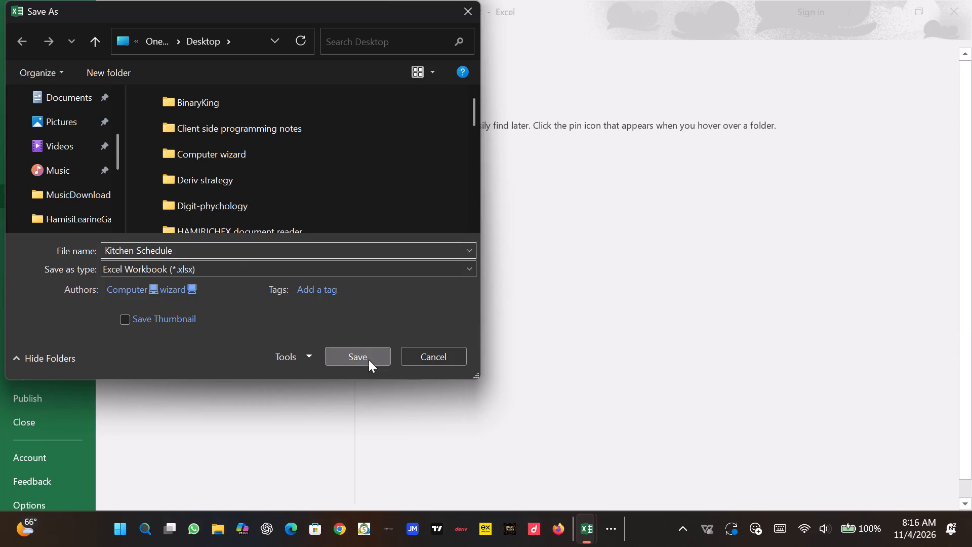
{"action": "left_click", "coordinate": [369, 360]}
Insert a blank column E between the Hours worked and Pay columns.
{"action": "scroll", "coordinate": [409, 302], "scroll_direction": "down", "scroll_amount": 1}
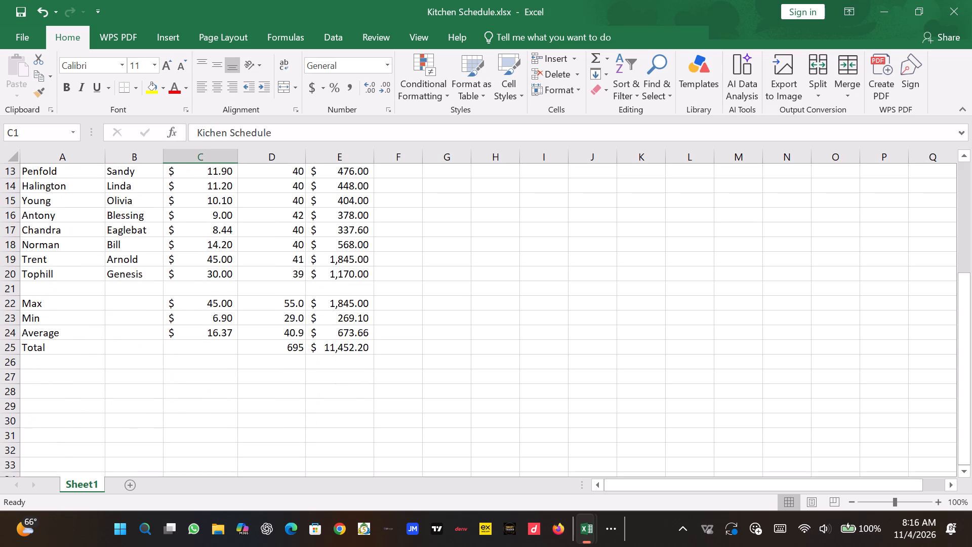
{"action": "scroll", "coordinate": [409, 301], "scroll_direction": "up", "scroll_amount": 2}
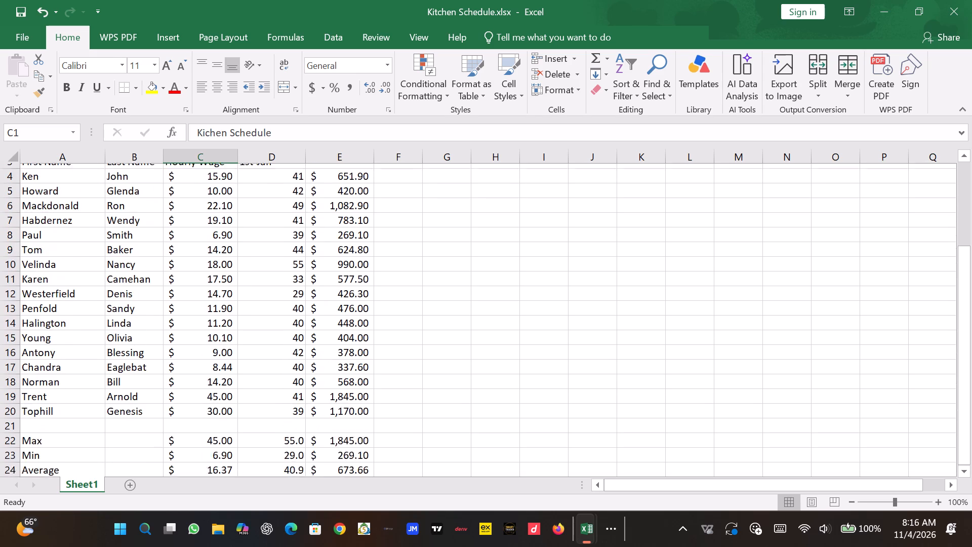
{"action": "scroll", "coordinate": [409, 301], "scroll_direction": "up", "scroll_amount": 3}
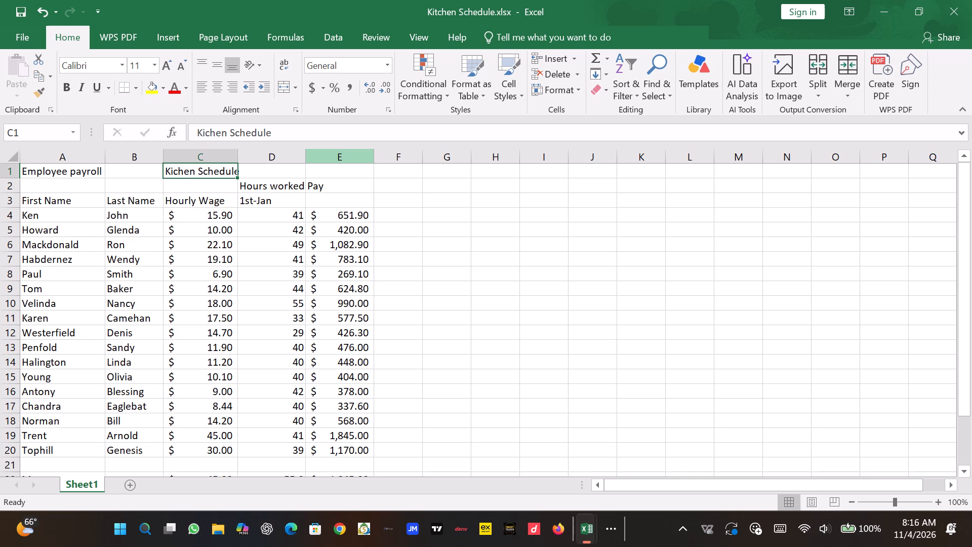
{"action": "left_click", "coordinate": [347, 153]}
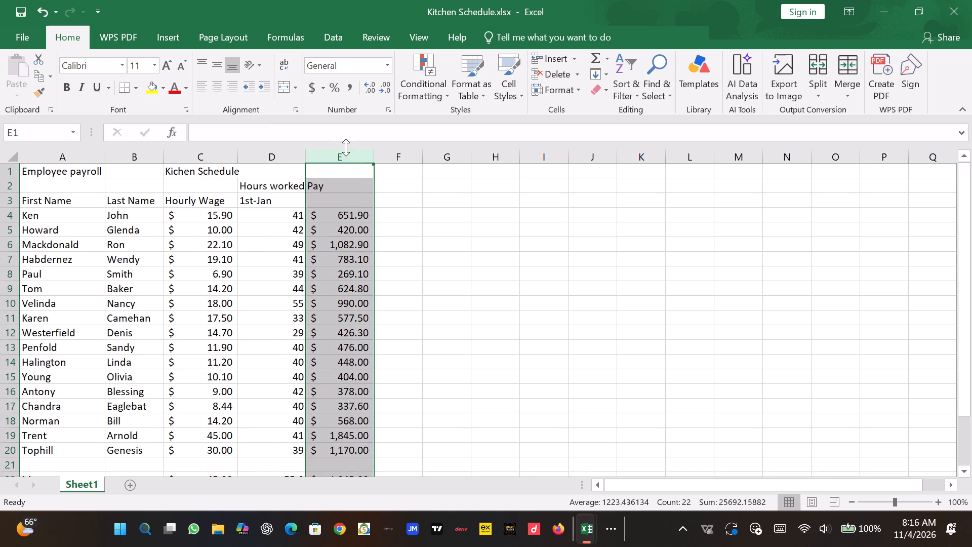
{"action": "right_click", "coordinate": [350, 150]}
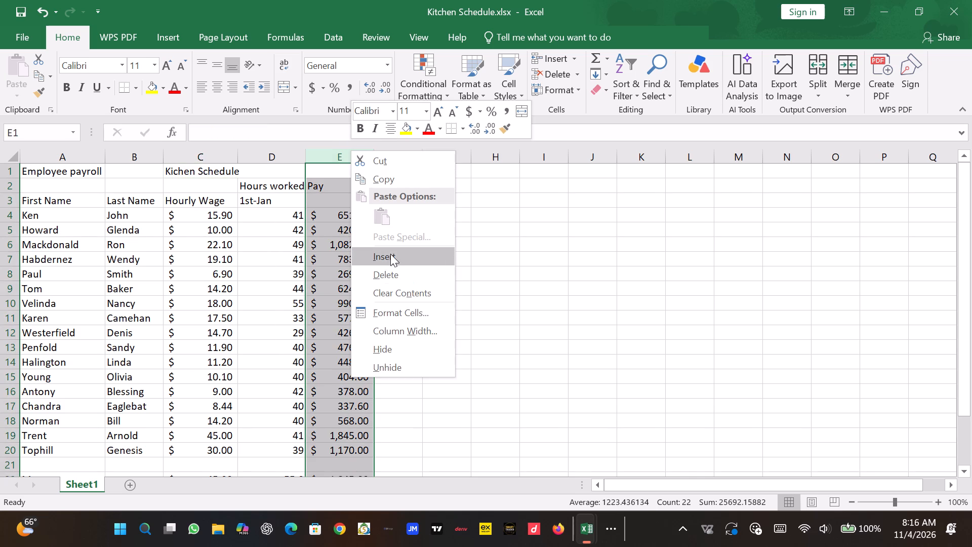
{"action": "left_click", "coordinate": [390, 254]}
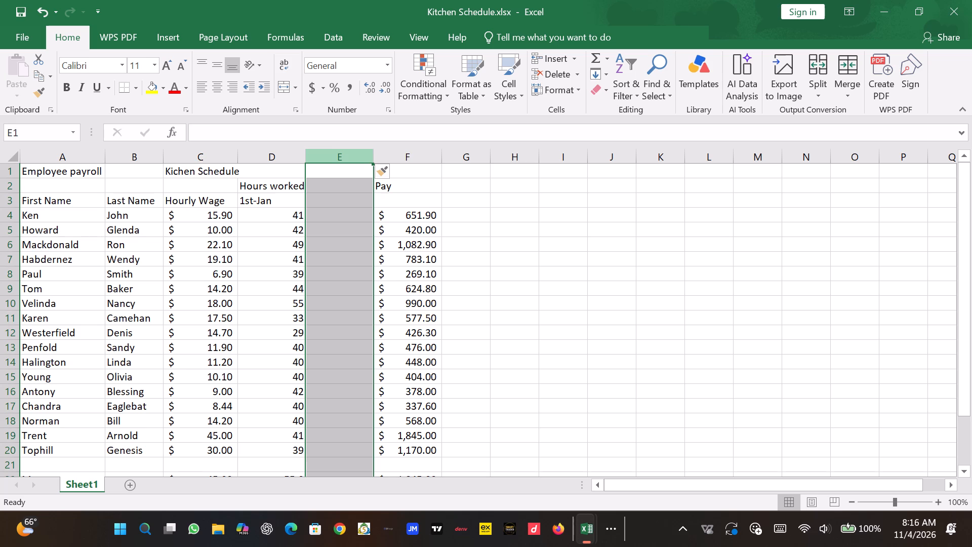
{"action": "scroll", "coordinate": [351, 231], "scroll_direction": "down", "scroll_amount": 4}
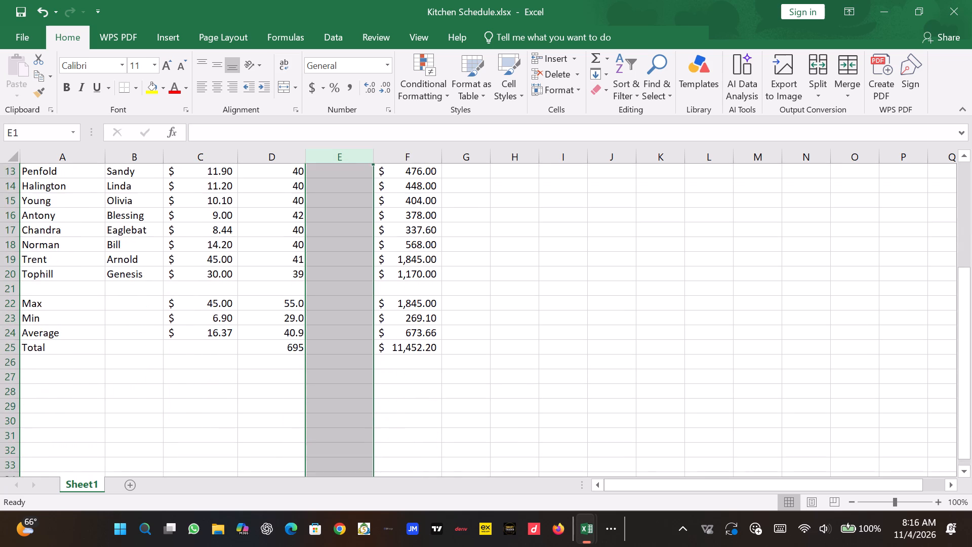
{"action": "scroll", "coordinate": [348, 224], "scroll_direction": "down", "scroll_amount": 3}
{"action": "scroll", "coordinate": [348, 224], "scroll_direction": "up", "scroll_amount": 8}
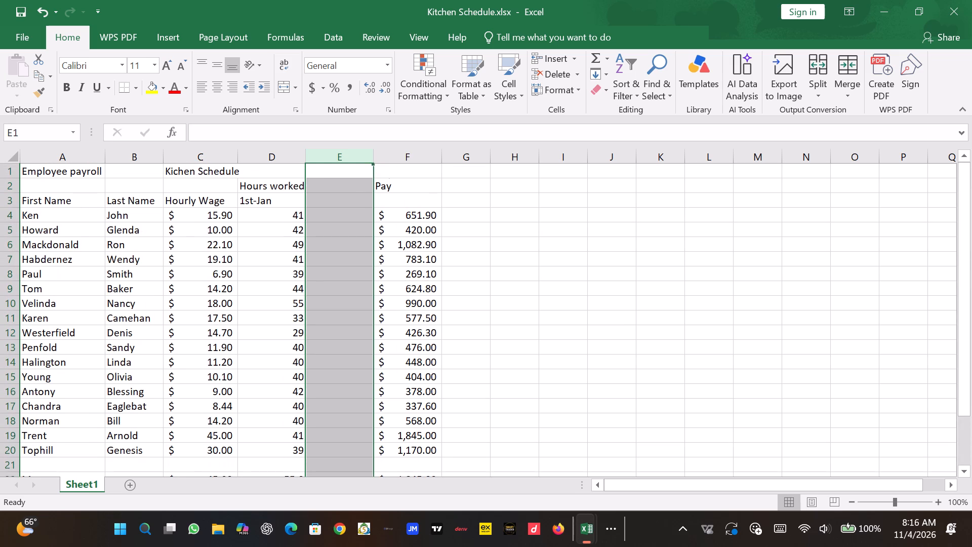
Enter the heading "Overtime hours" in cell E2 and widen column E so the heading fits.
{"action": "scroll", "coordinate": [344, 213], "scroll_direction": "up", "scroll_amount": 1}
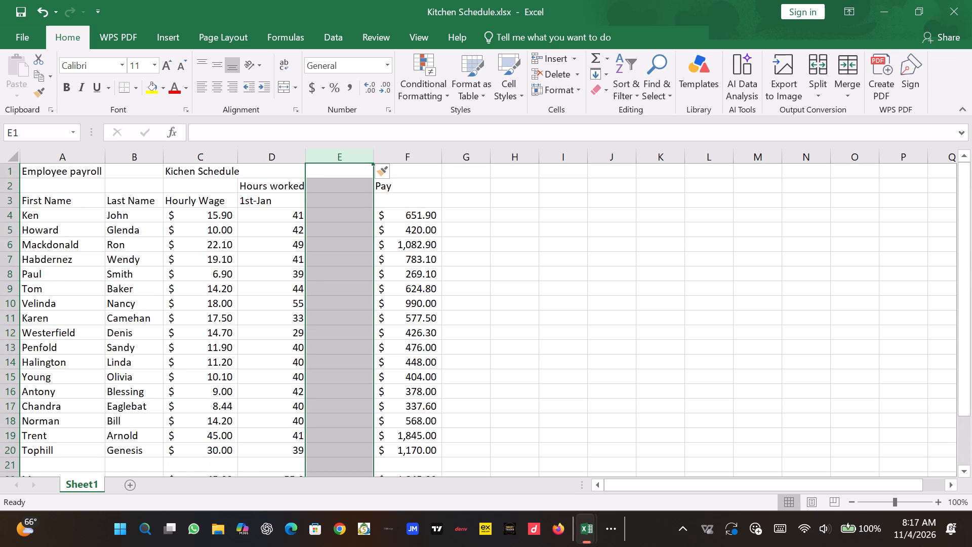
{"action": "left_click", "coordinate": [337, 184]}
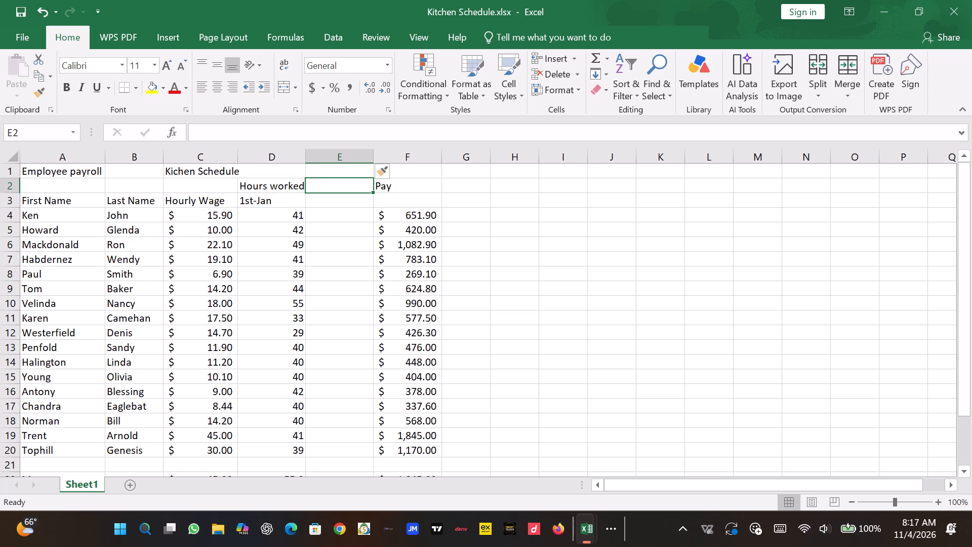
{"action": "type", "text": "vert"}
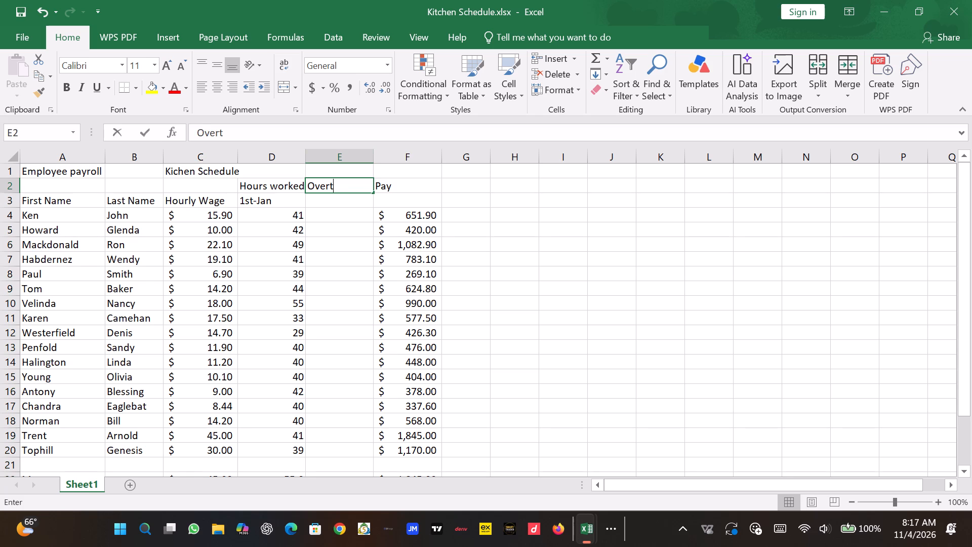
{"action": "type", "text": "ime hours"}
{"action": "key", "text": "Return"}
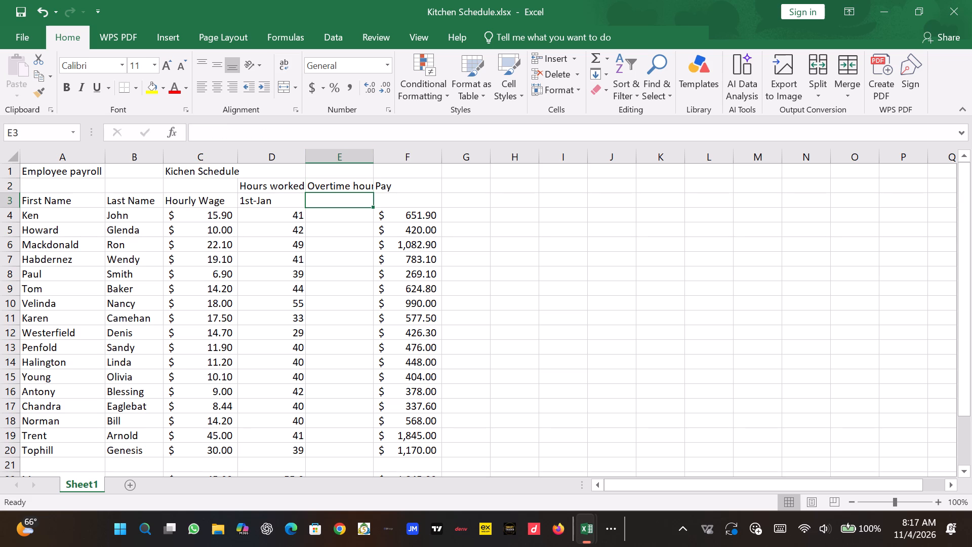
{"action": "left_click_drag", "start_coordinate": [373, 159], "coordinate": [389, 158]}
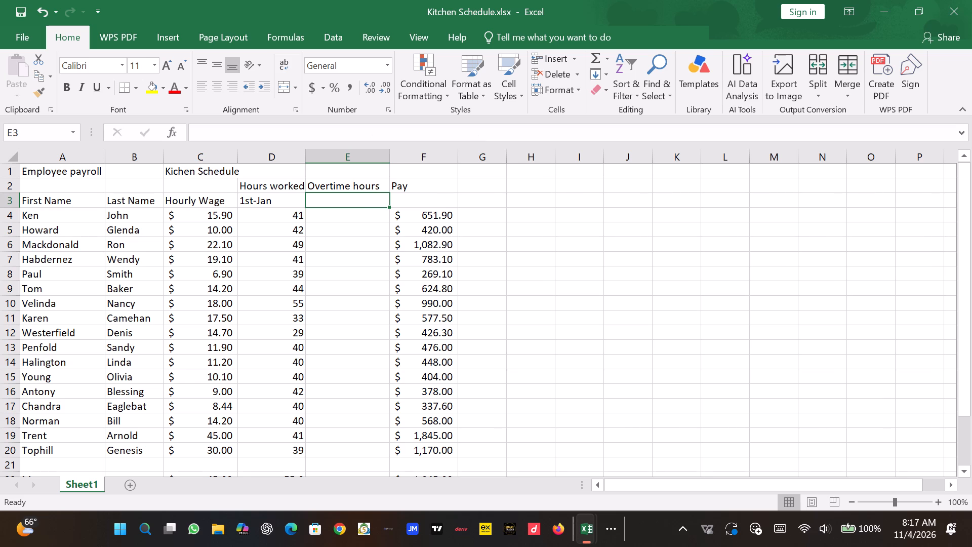
Select cell E4, the first employee's cell in the Overtime hours column.
{"action": "left_click_drag", "start_coordinate": [349, 205], "coordinate": [344, 194]}
{"action": "left_click", "coordinate": [327, 220]}
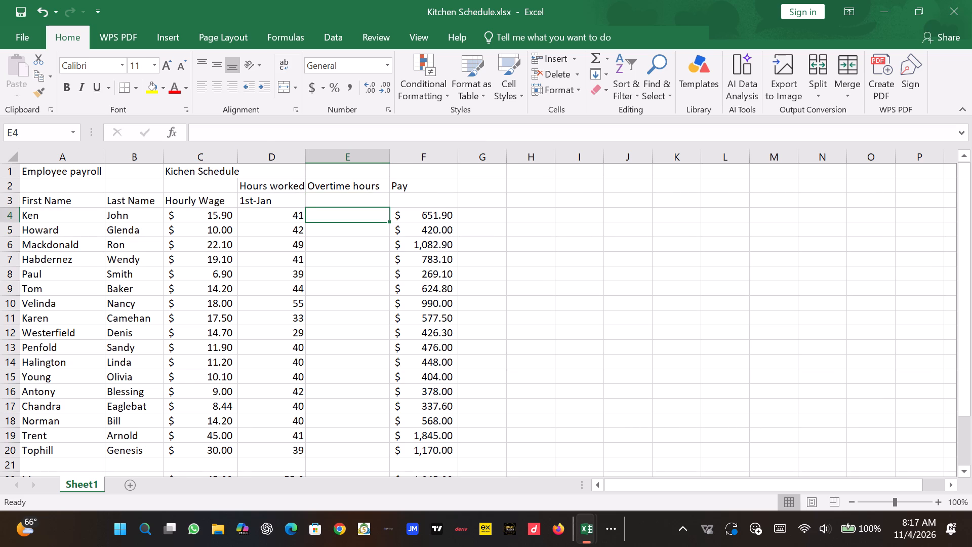
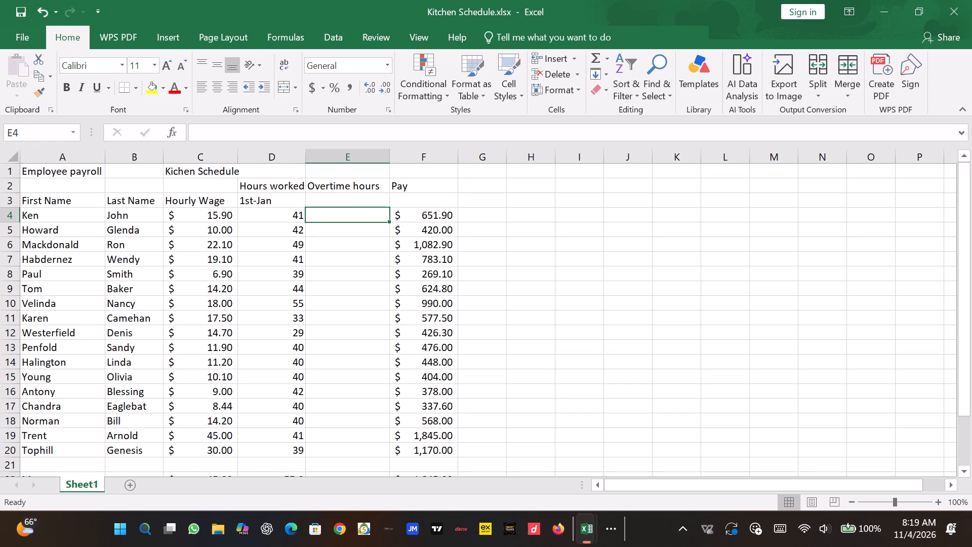
Enter the formula =D4-40 in cell E4 to calculate the first employee's overtime hours from the hours worked.
{"action": "key", "text": "equal"}
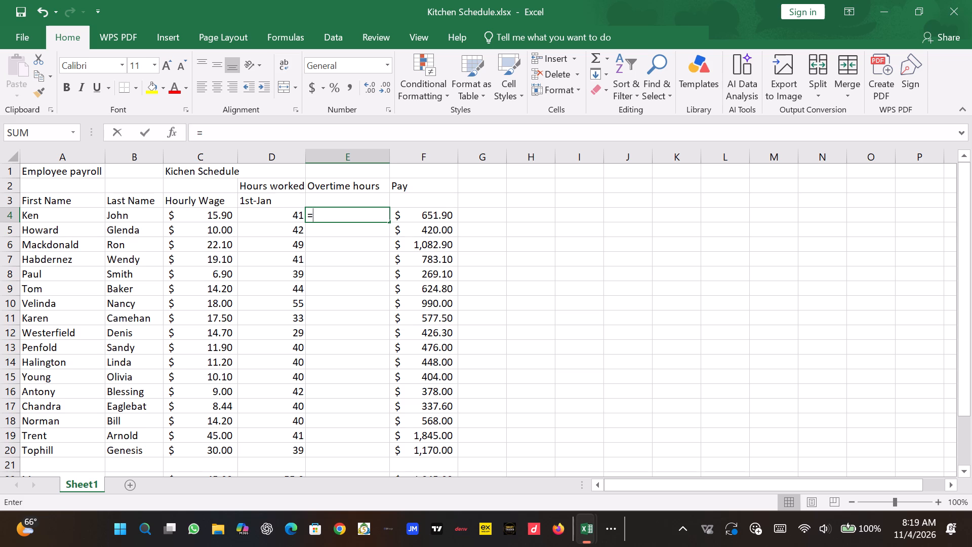
{"action": "left_click", "coordinate": [281, 217]}
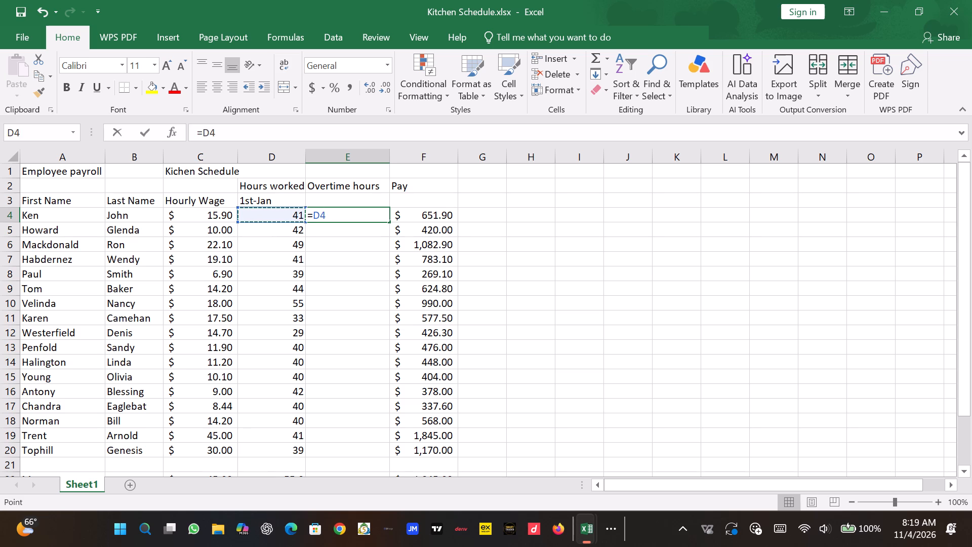
{"action": "key", "text": "minus"}
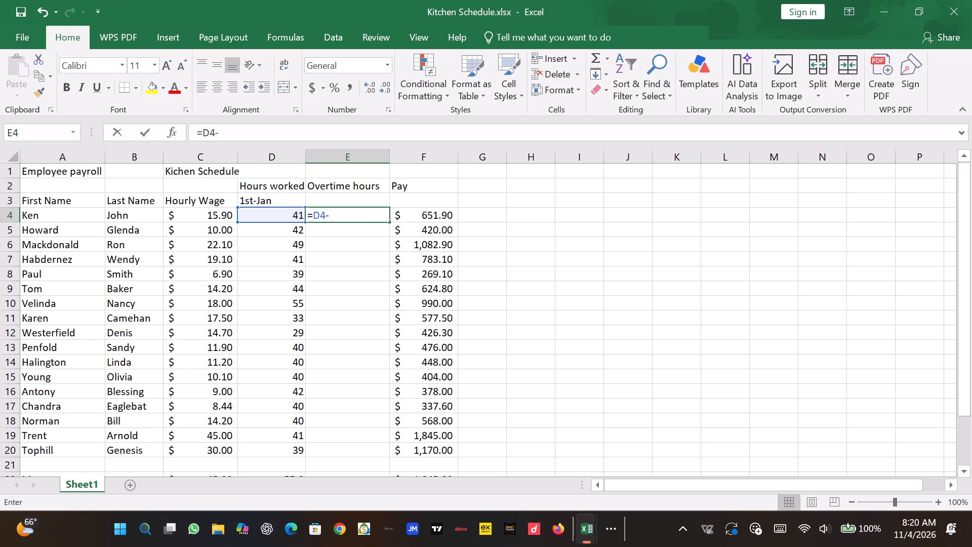
{"action": "key", "text": "4"}
{"action": "key", "text": "0"}
{"action": "key", "text": "Return"}
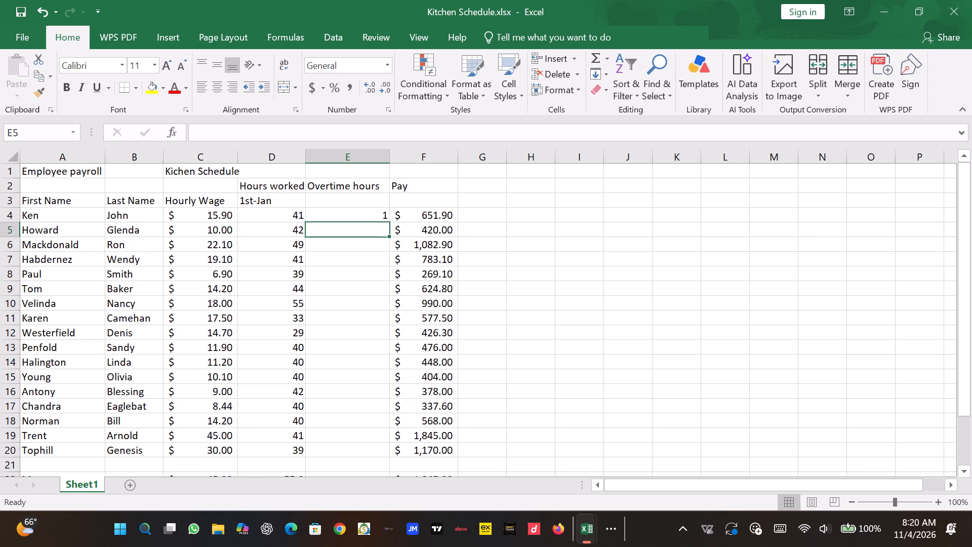
Fill the overtime formula from cell E4 down through E20 for all the remaining employees.
{"action": "left_click", "coordinate": [360, 215]}
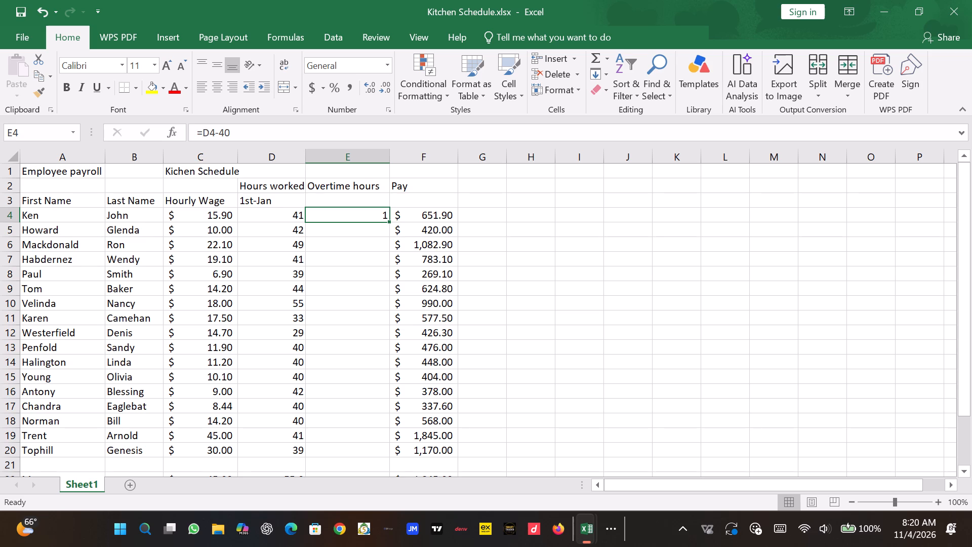
{"action": "left_click_drag", "start_coordinate": [388, 222], "coordinate": [393, 444]}
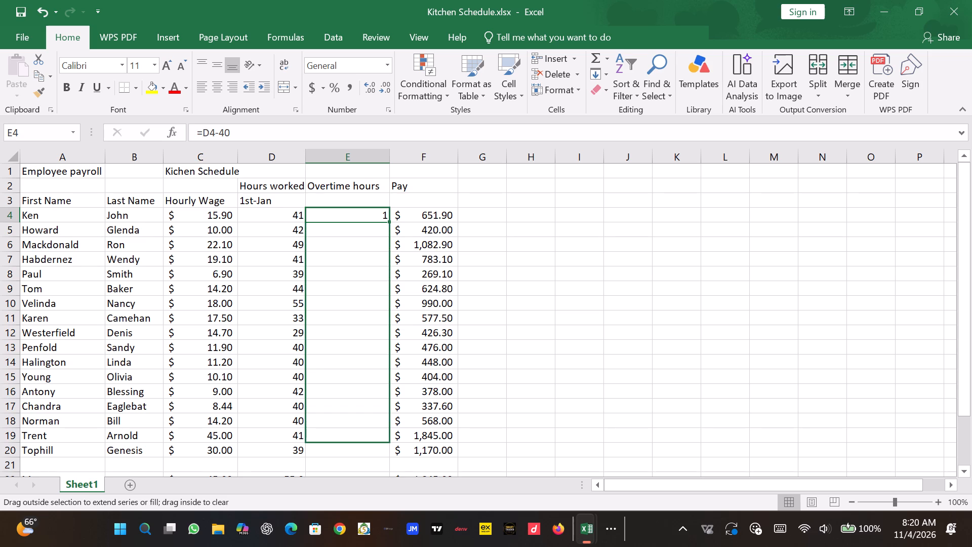
{"action": "left_click_drag", "start_coordinate": [393, 444], "coordinate": [398, 452]}
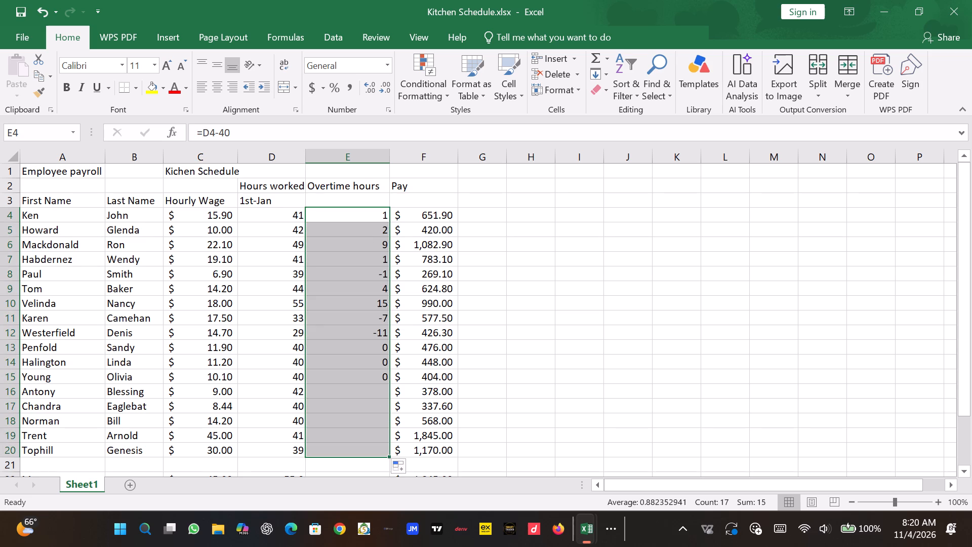
{"action": "scroll", "coordinate": [370, 400], "scroll_direction": "down", "scroll_amount": 1}
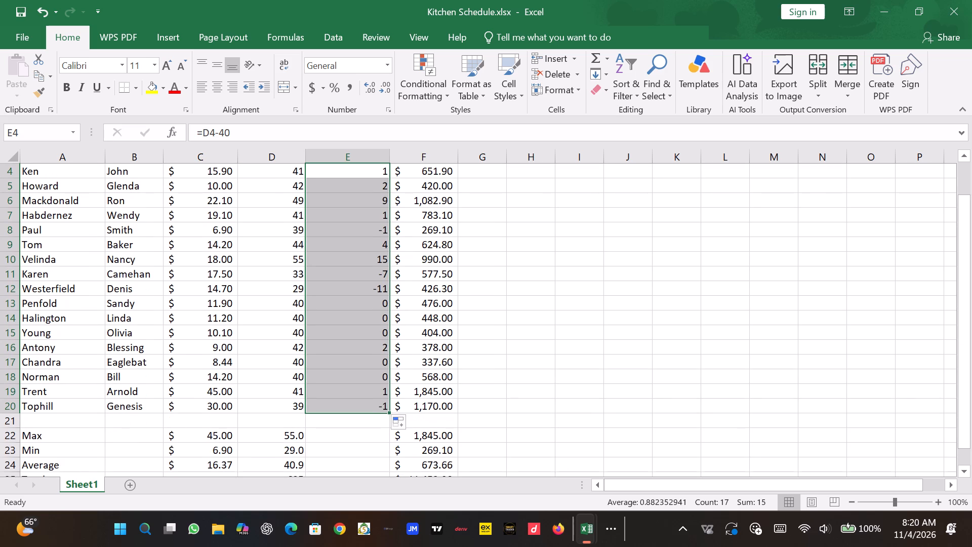
{"action": "scroll", "coordinate": [370, 400], "scroll_direction": "down", "scroll_amount": 1}
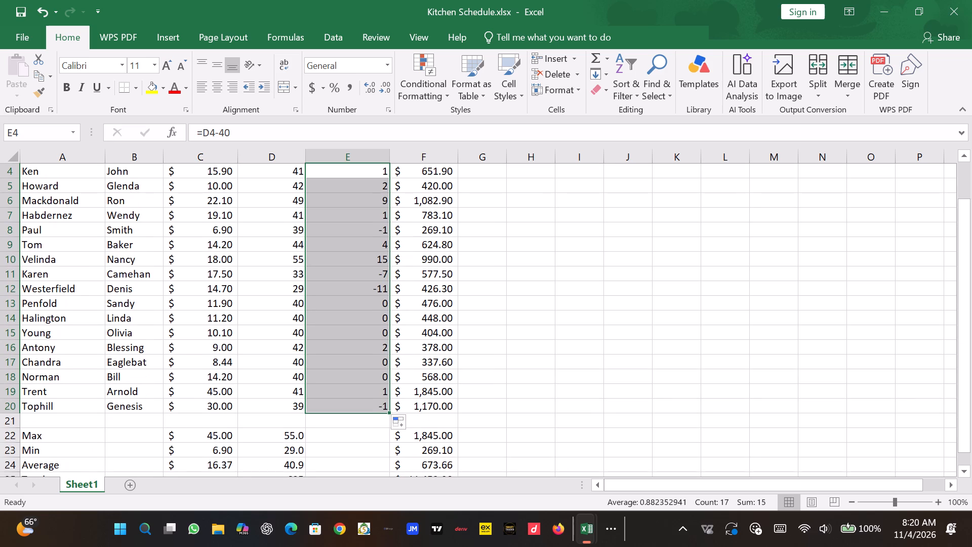
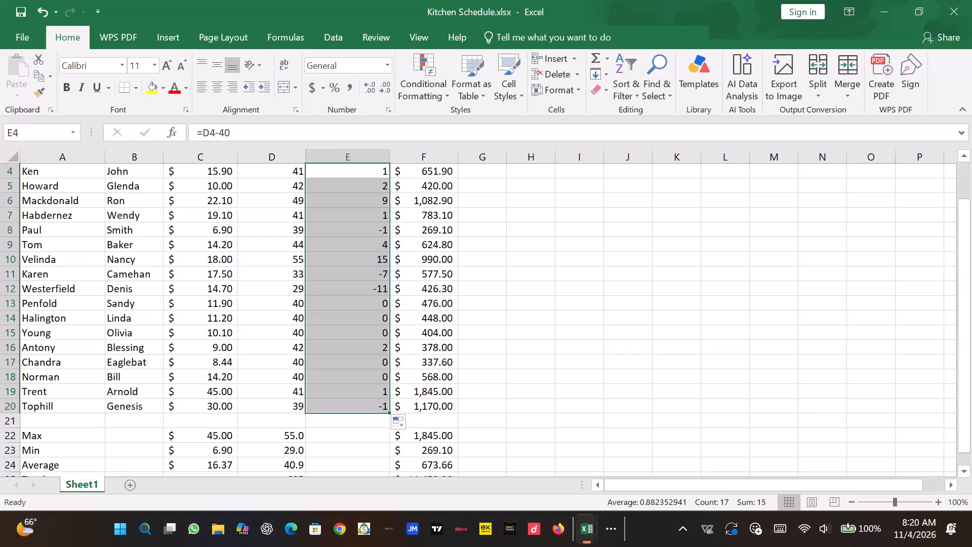
Replace the overtime formula in cell E4 with =IF(D4>40,D4-40,0) for the first employee.
{"action": "left_click", "coordinate": [335, 175]}
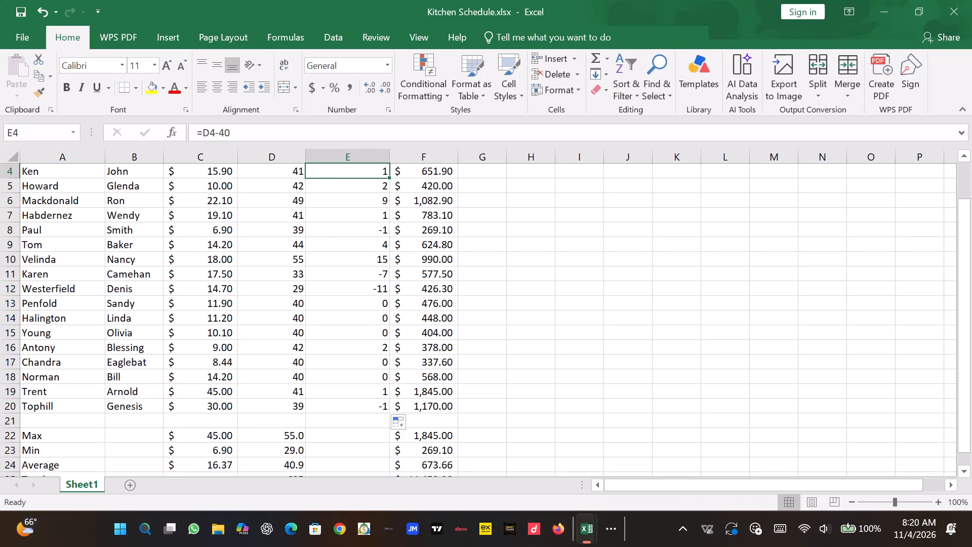
{"action": "key", "text": "equal"}
{"action": "type", "text": "if"}
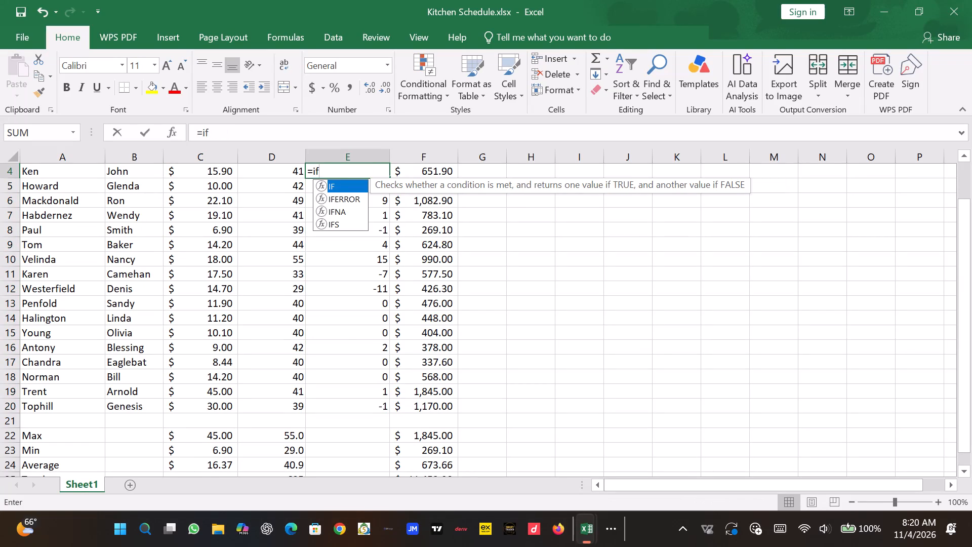
{"action": "left_click", "coordinate": [338, 185]}
{"action": "left_click", "coordinate": [338, 185]}
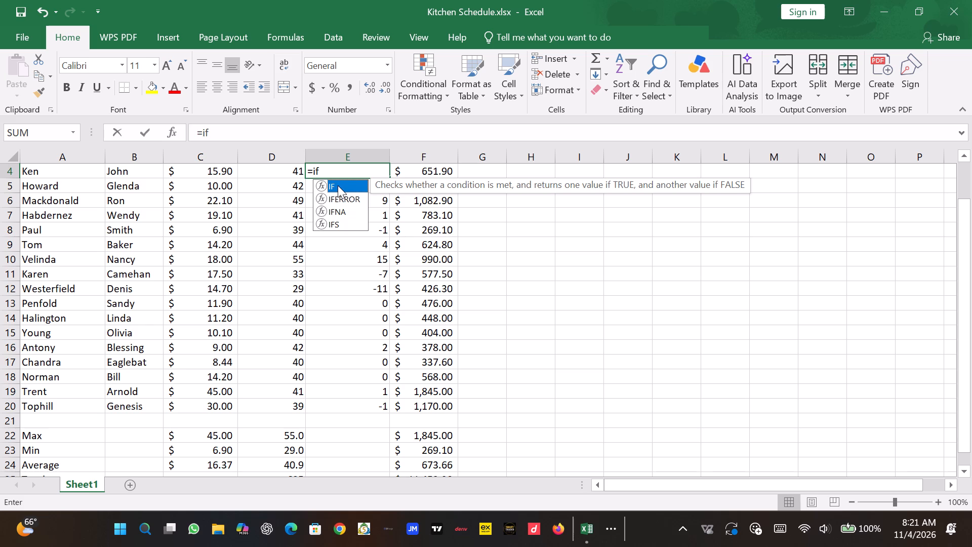
{"action": "double_click", "coordinate": [338, 185]}
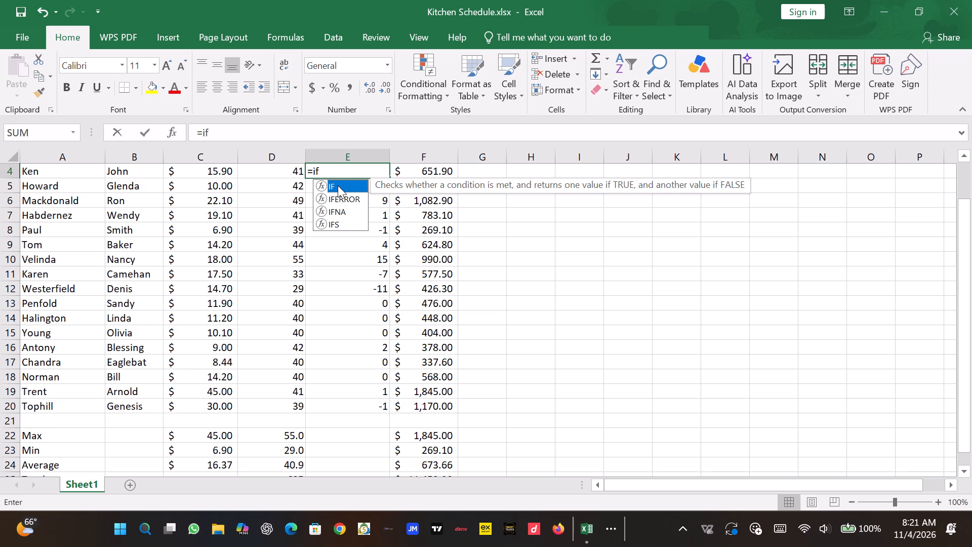
{"action": "left_click", "coordinate": [339, 180]}
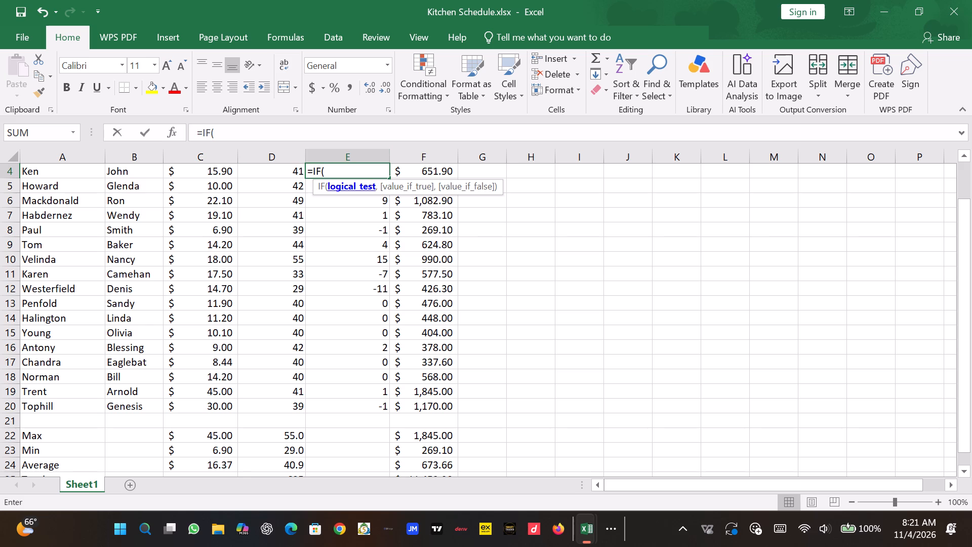
{"action": "left_click", "coordinate": [353, 188]}
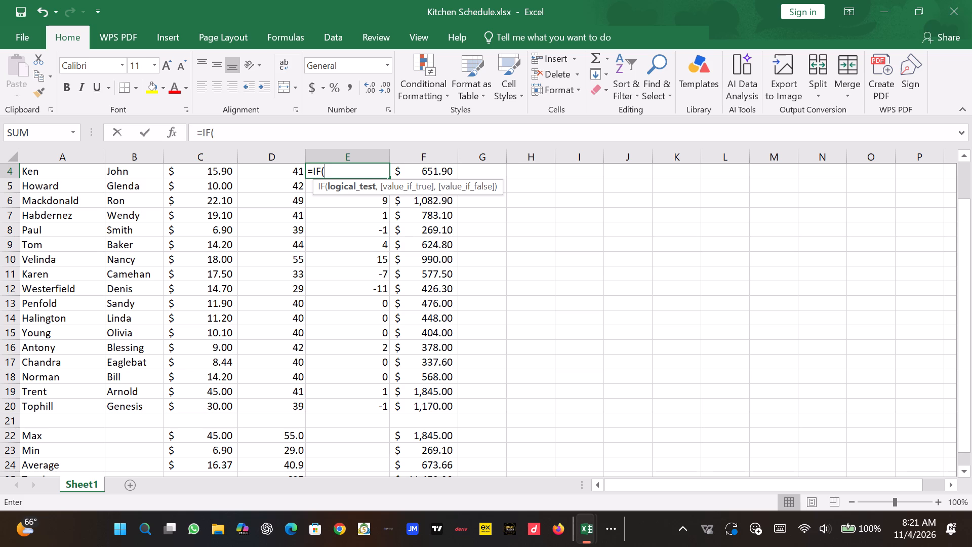
{"action": "left_click", "coordinate": [285, 171]}
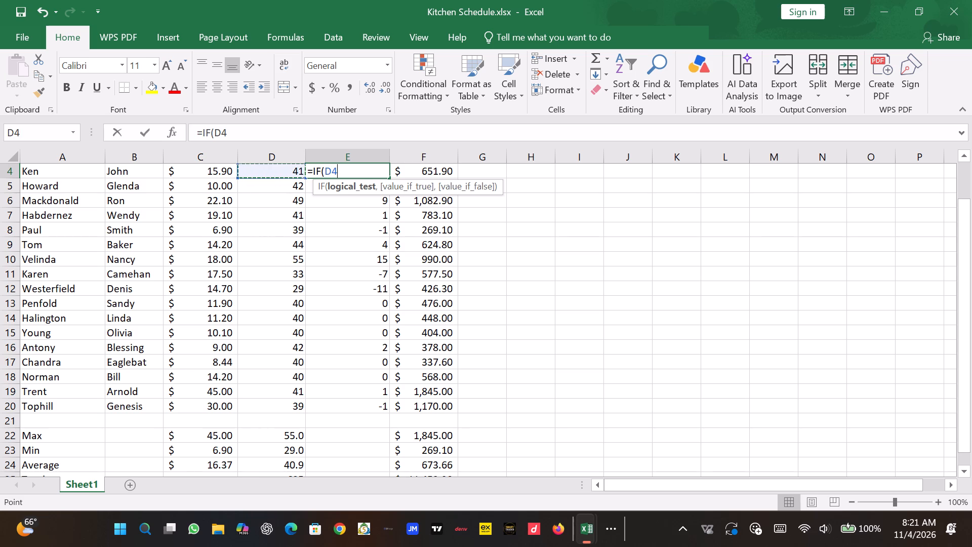
{"action": "key", "text": "shift+greater"}
{"action": "type", "text": "40"}
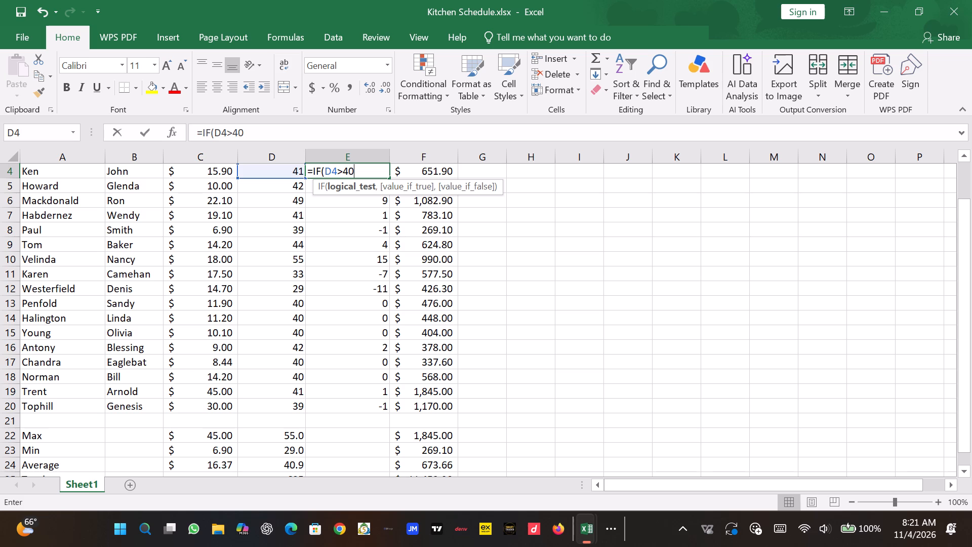
{"action": "key", "text": "comma"}
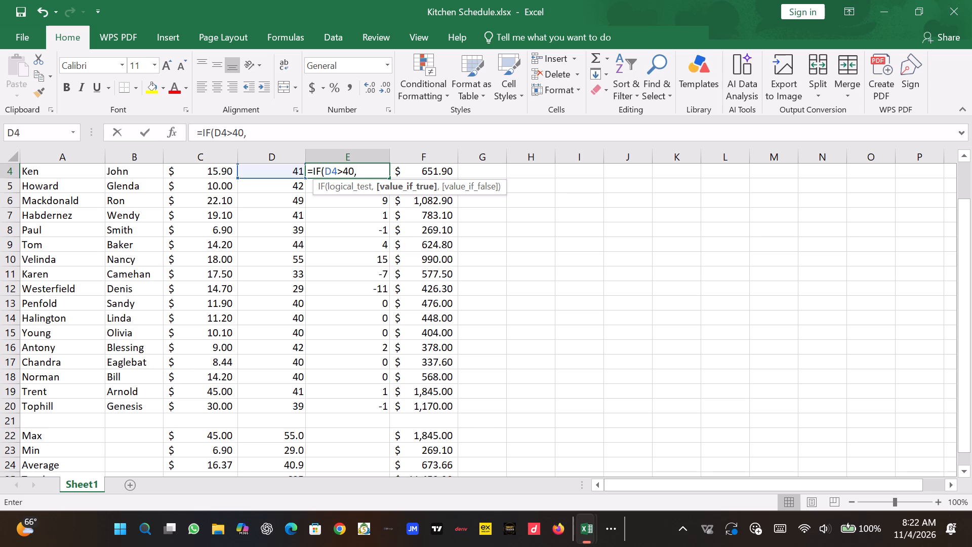
{"action": "left_click", "coordinate": [276, 169]}
{"action": "type", "text": "-40"}
{"action": "key", "text": "comma"}
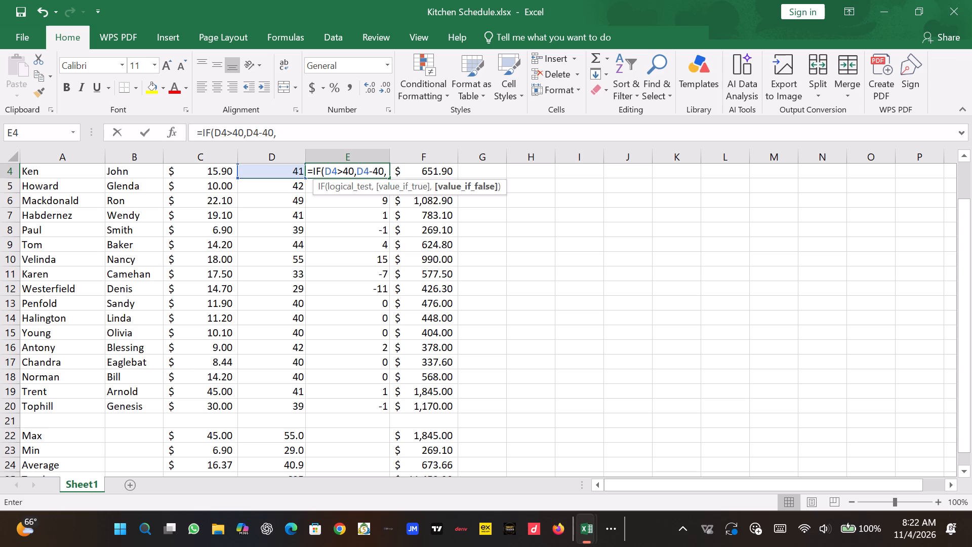
{"action": "key", "text": "0"}
{"action": "key", "text": "shift+parenright"}
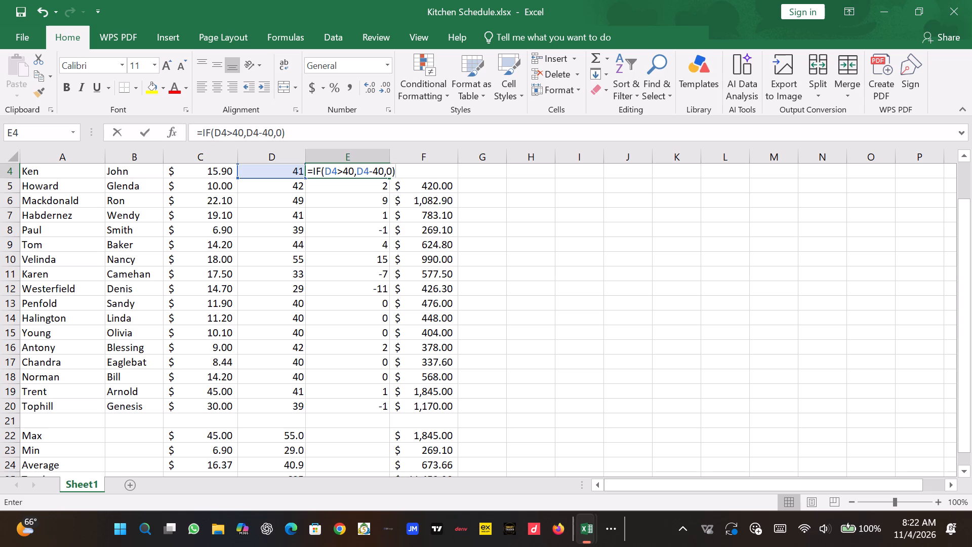
{"action": "key", "text": "Return"}
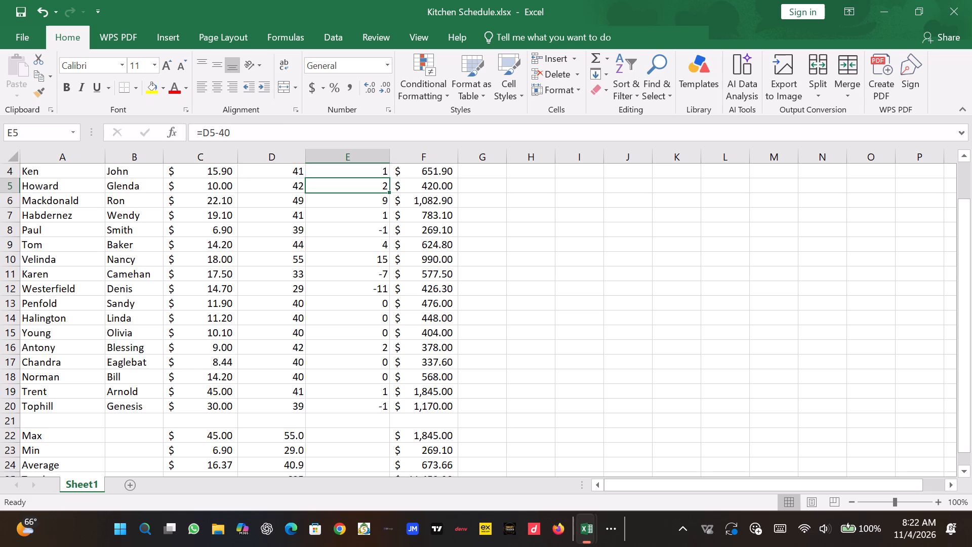
Fill the IF overtime formula from cell E4 down through E20 for all the remaining employees.
{"action": "left_click", "coordinate": [370, 170]}
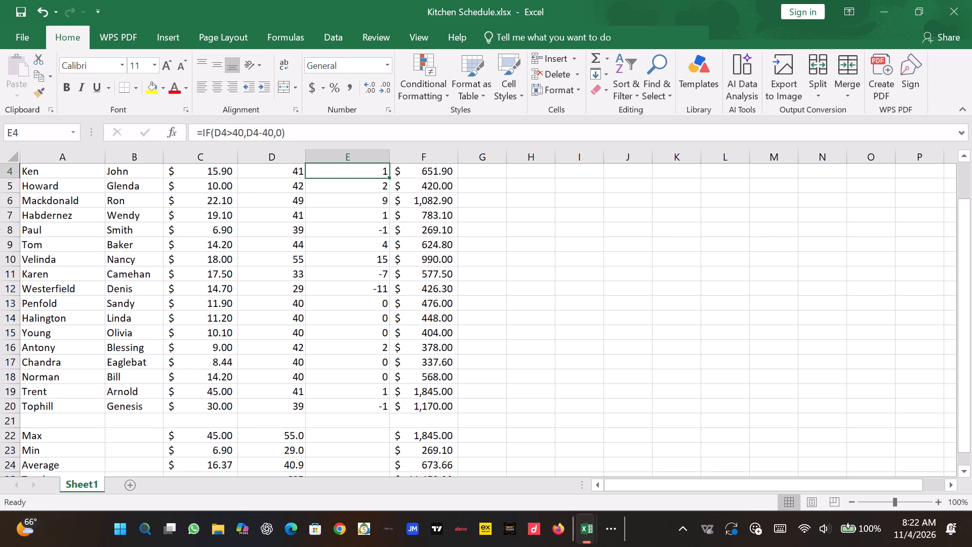
{"action": "left_click_drag", "start_coordinate": [389, 177], "coordinate": [393, 400]}
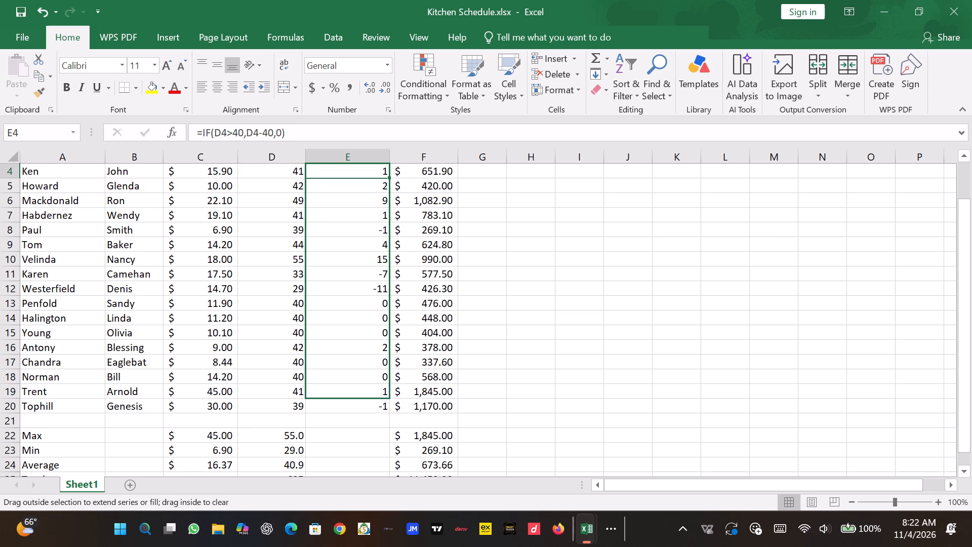
{"action": "left_click_drag", "start_coordinate": [393, 400], "coordinate": [392, 410]}
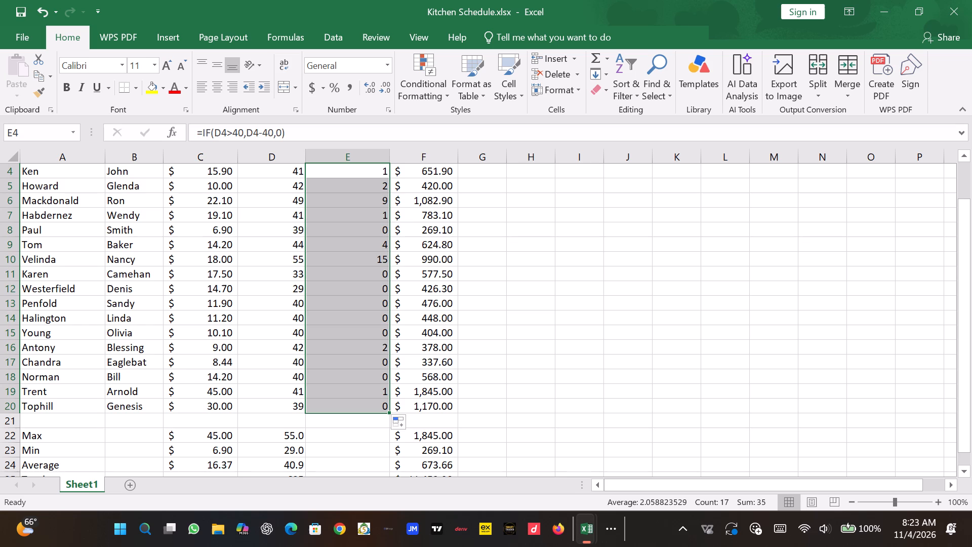
Enter the column header "Overtime bonus" in cell G2, beside the Pay header.
{"action": "left_click", "coordinate": [482, 142]}
{"action": "left_click", "coordinate": [479, 146]}
{"action": "left_click", "coordinate": [479, 146]}
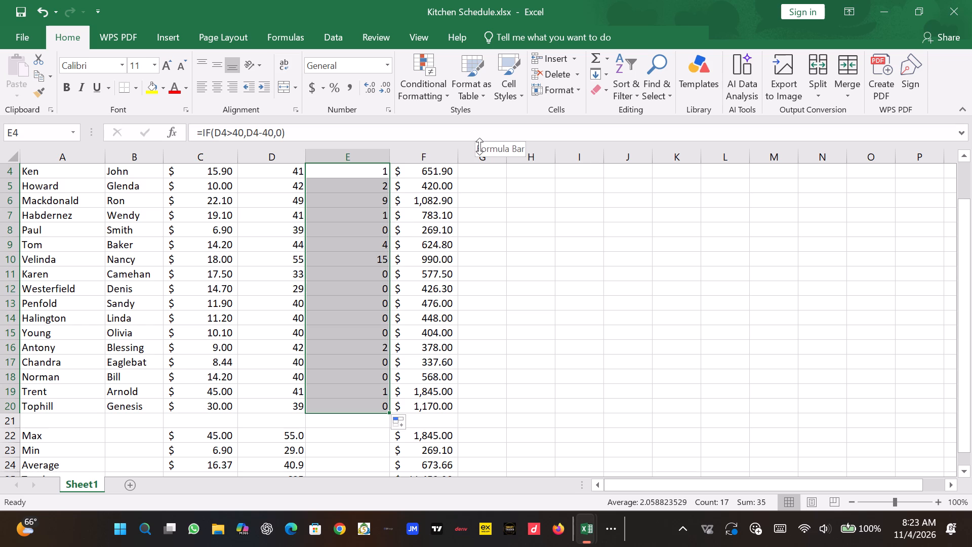
{"action": "left_click", "coordinate": [514, 294]}
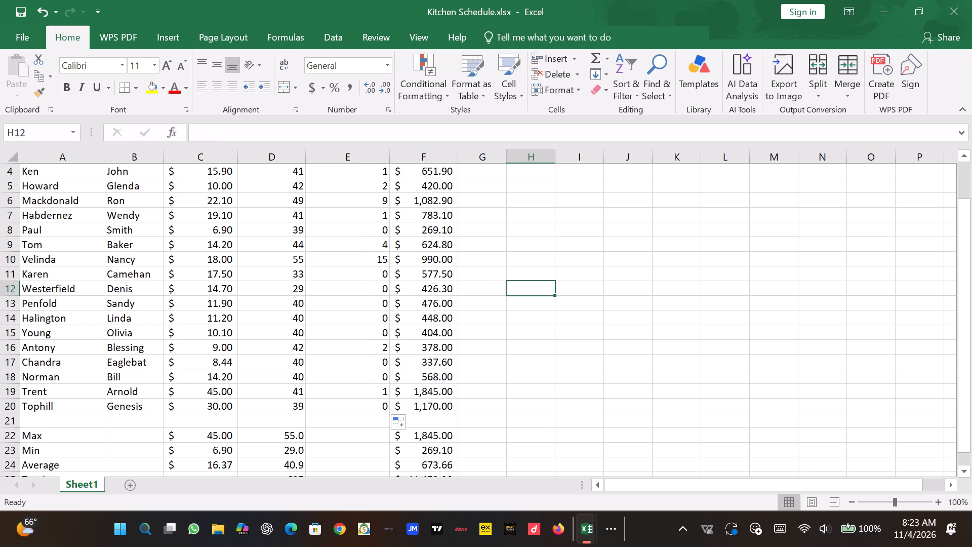
{"action": "left_click", "coordinate": [479, 161]}
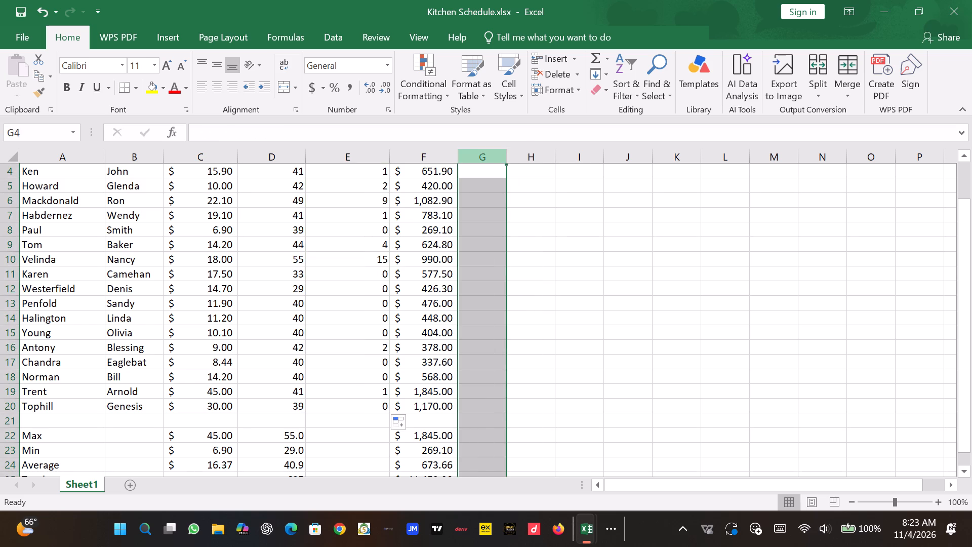
{"action": "left_click_drag", "start_coordinate": [506, 164], "coordinate": [518, 162]}
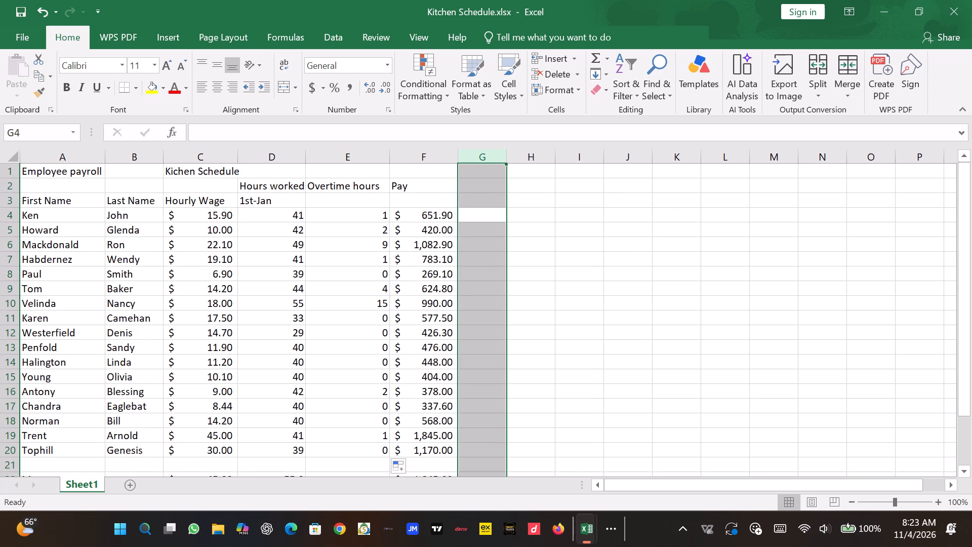
{"action": "left_click", "coordinate": [492, 167]}
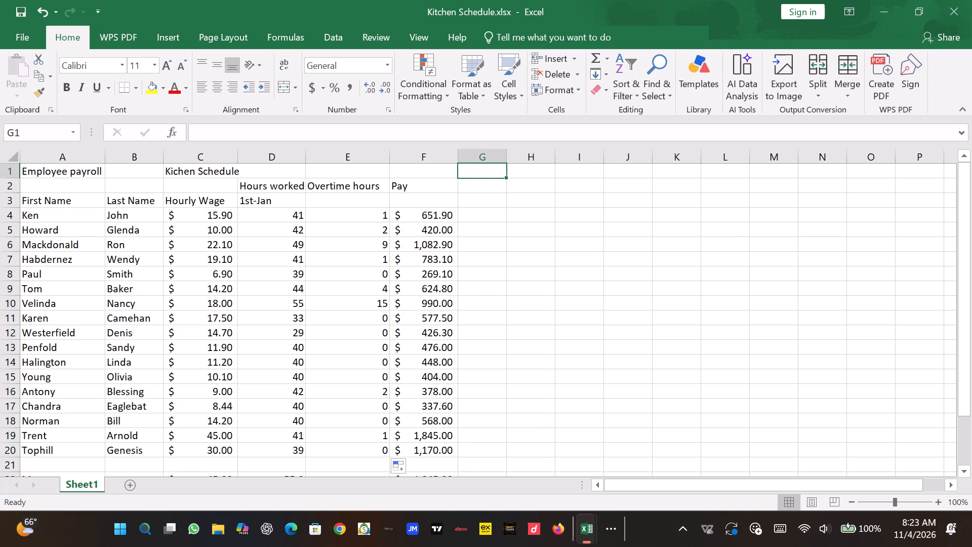
{"action": "left_click", "coordinate": [479, 186]}
{"action": "type", "text": "vert"}
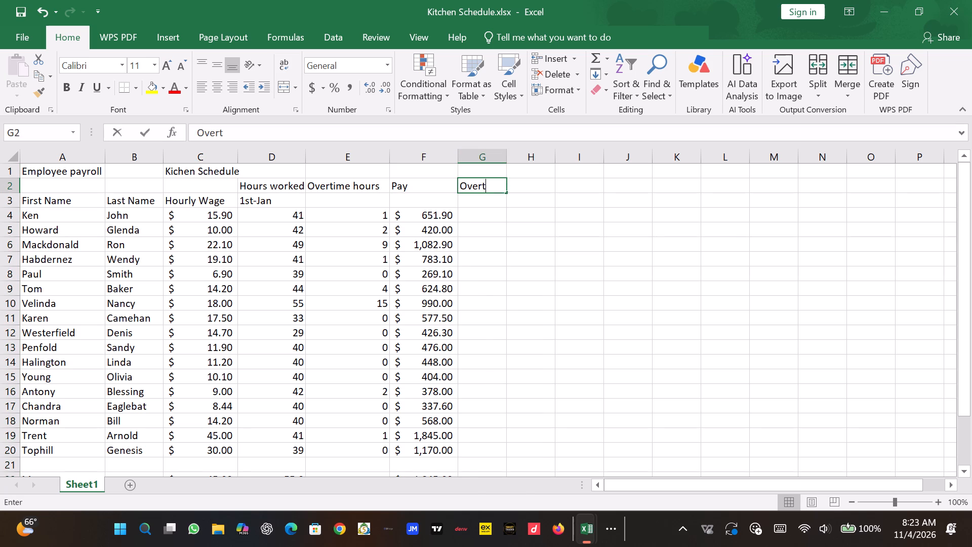
{"action": "type", "text": "ime"}
{"action": "key", "text": "space"}
{"action": "type", "text": "bonus"}
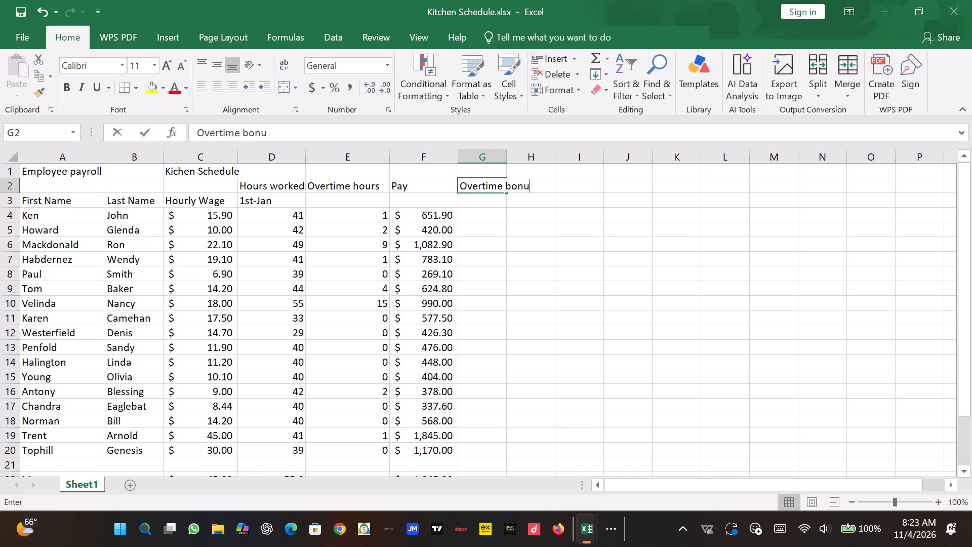
{"action": "key", "text": "Return"}
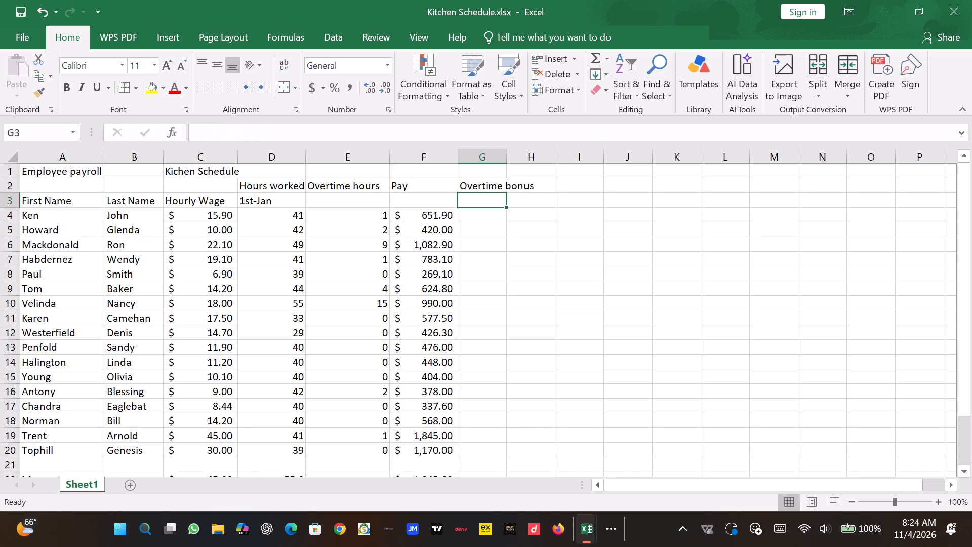
Widen column G so the Overtime bonus header fits within it.
{"action": "left_click_drag", "start_coordinate": [506, 161], "coordinate": [549, 155]}
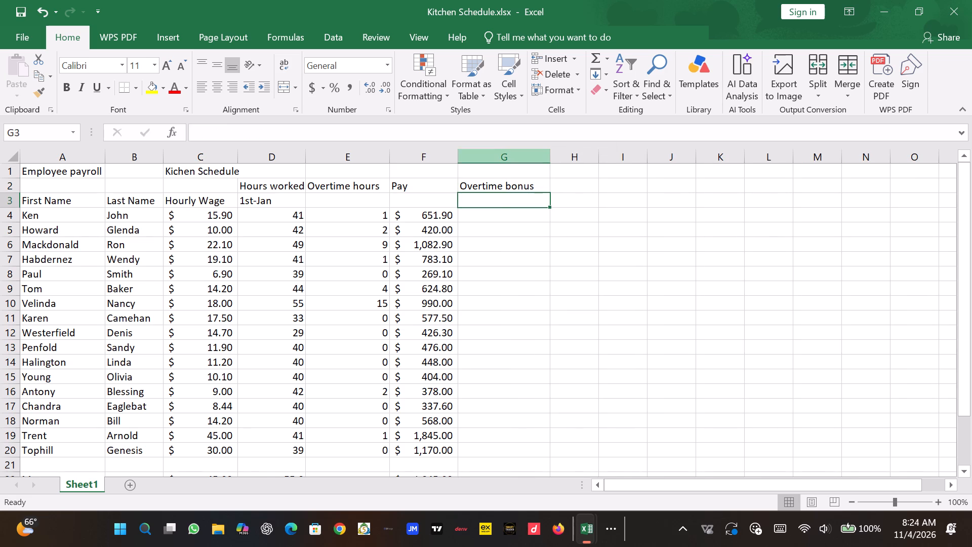
Enter the overtime bonus formula =.5*C4*E4 in cell G4 for the first employee.
{"action": "left_click", "coordinate": [470, 214]}
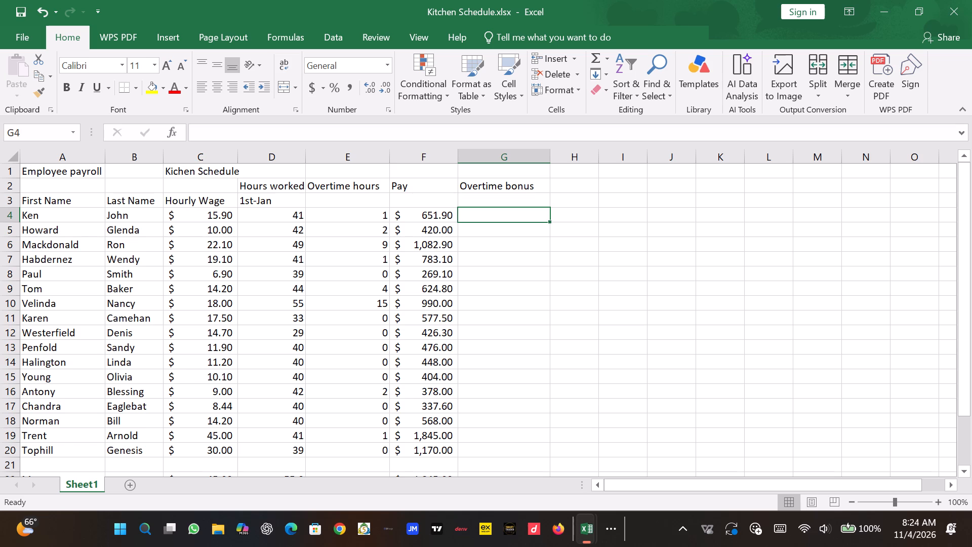
{"action": "key", "text": "equal"}
{"action": "type", "text": ".5"}
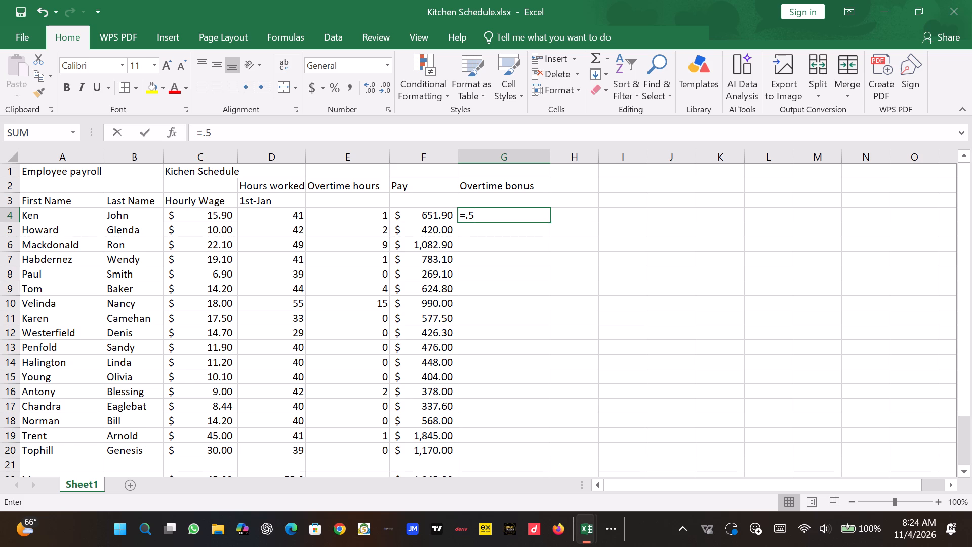
{"action": "key", "text": "shift+asterisk"}
{"action": "left_click", "coordinate": [213, 214]}
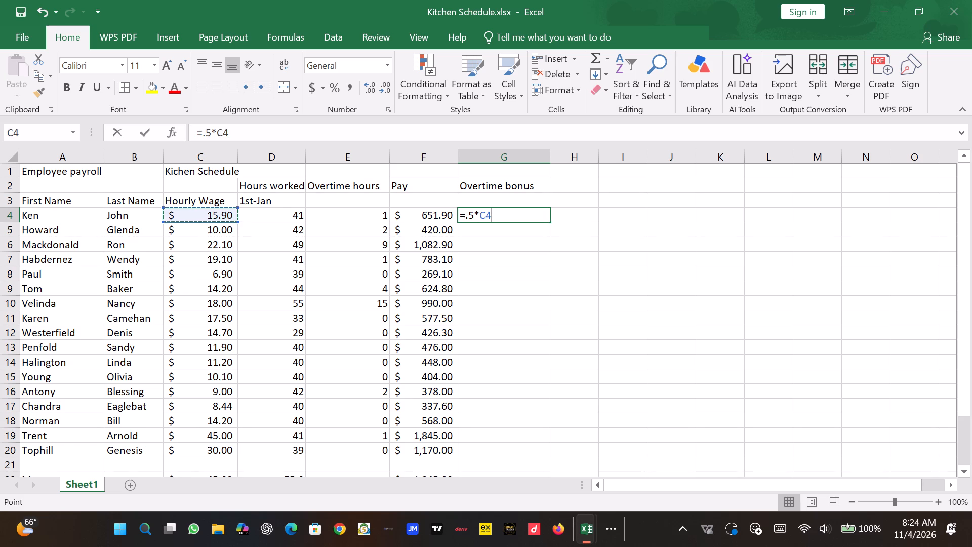
{"action": "left_click", "coordinate": [373, 214]}
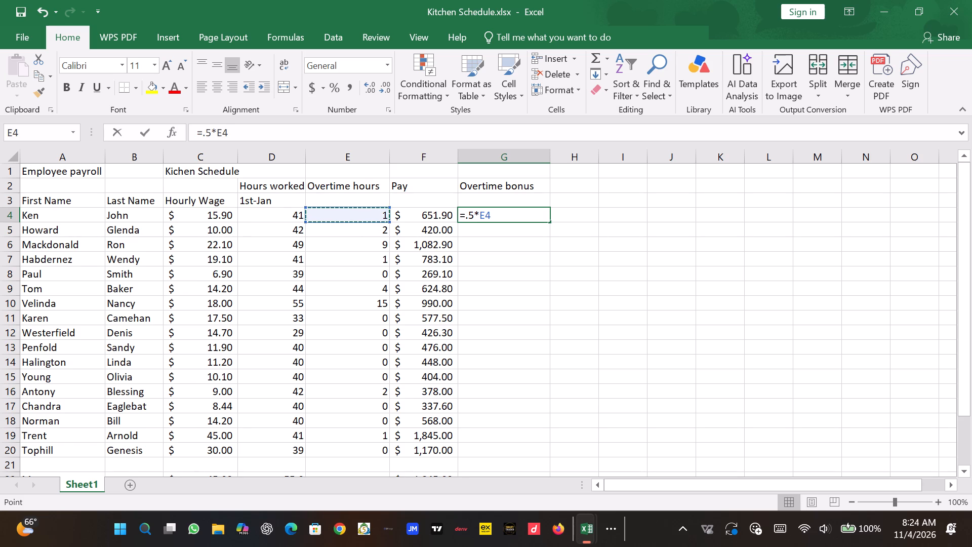
{"action": "left_click", "coordinate": [210, 214]}
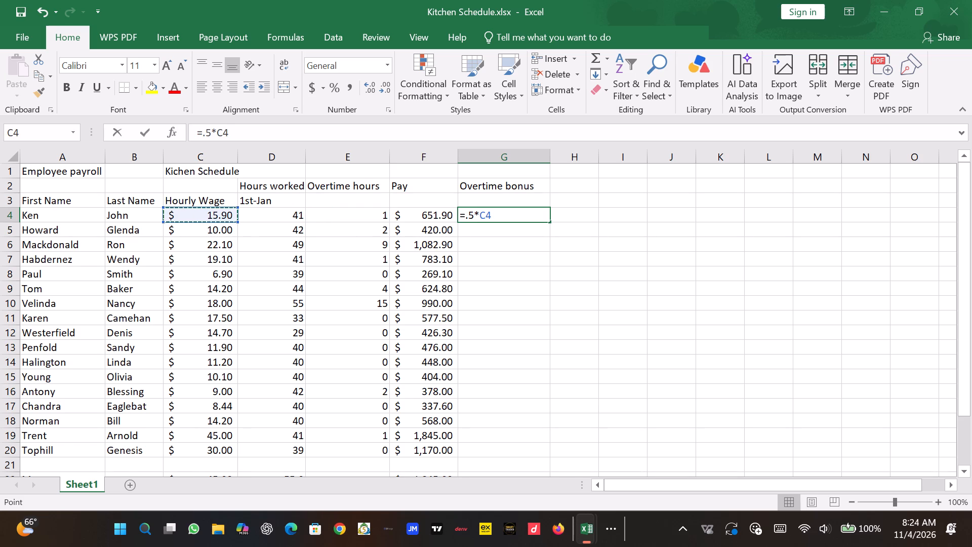
{"action": "key", "text": "shift+asterisk"}
{"action": "left_click", "coordinate": [330, 214]}
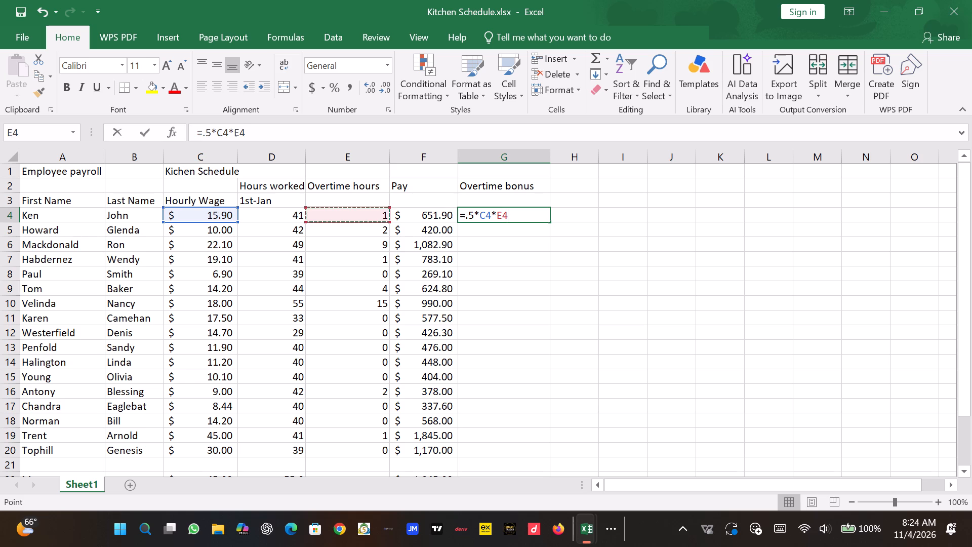
{"action": "key", "text": "Return"}
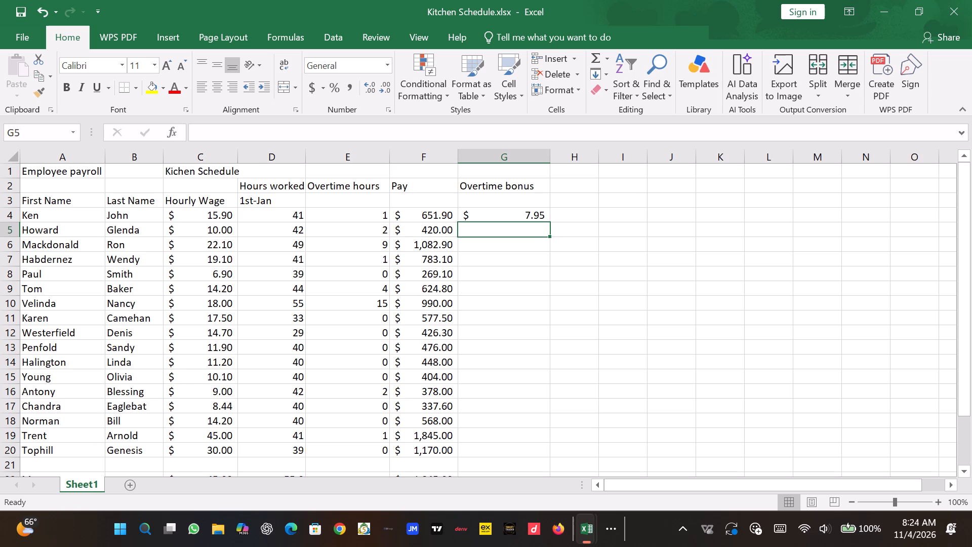
Fill the overtime bonus formula from cell G4 down through G20 for all the remaining employees.
{"action": "left_click", "coordinate": [532, 218]}
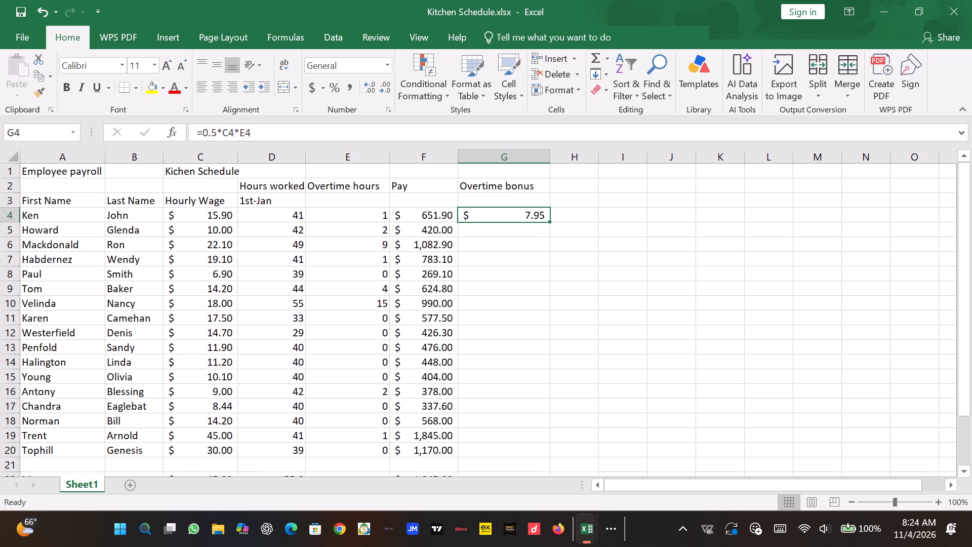
{"action": "left_click", "coordinate": [517, 219]}
{"action": "left_click_drag", "start_coordinate": [549, 221], "coordinate": [554, 457]}
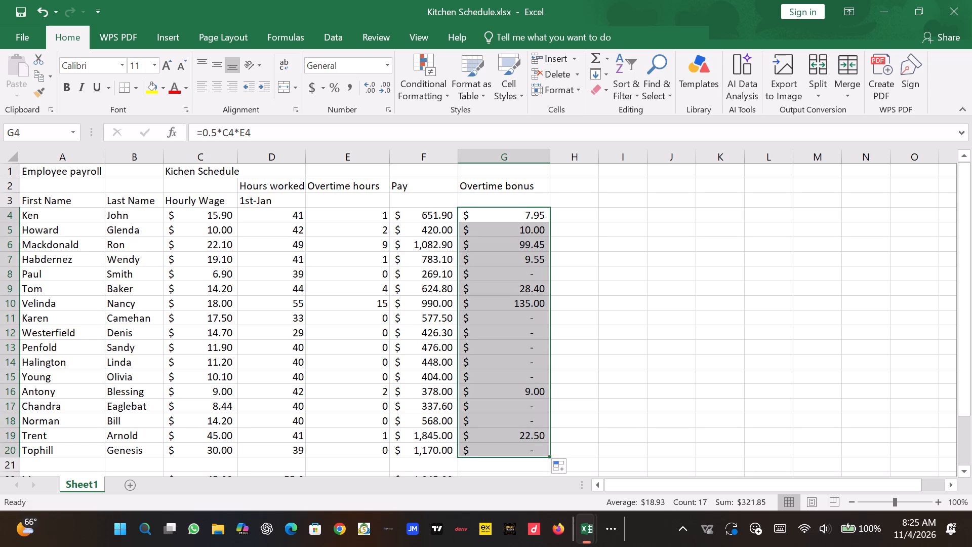
Enter the column header "Total pay" in cell H2, beside the Overtime bonus header.
{"action": "scroll", "coordinate": [511, 369], "scroll_direction": "down", "scroll_amount": 1}
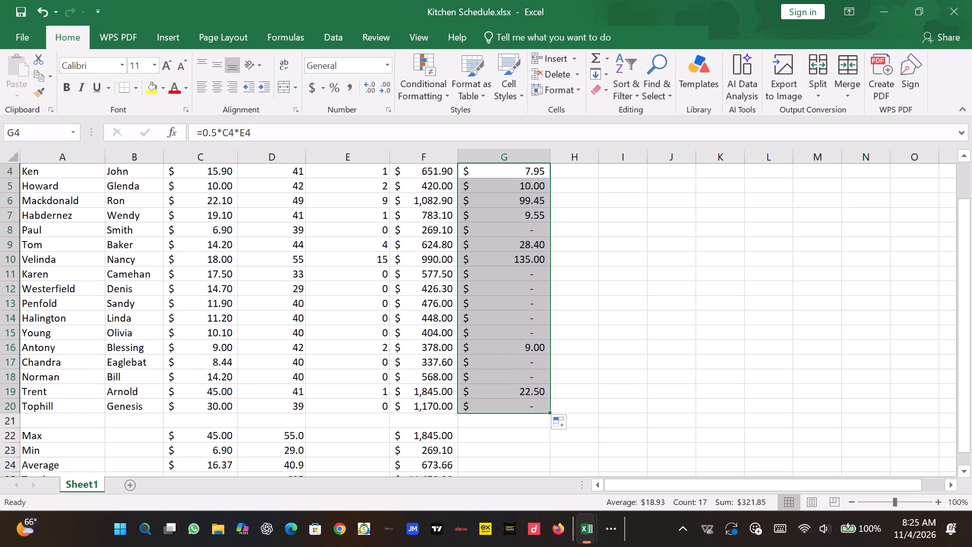
{"action": "scroll", "coordinate": [508, 372], "scroll_direction": "down", "scroll_amount": 1}
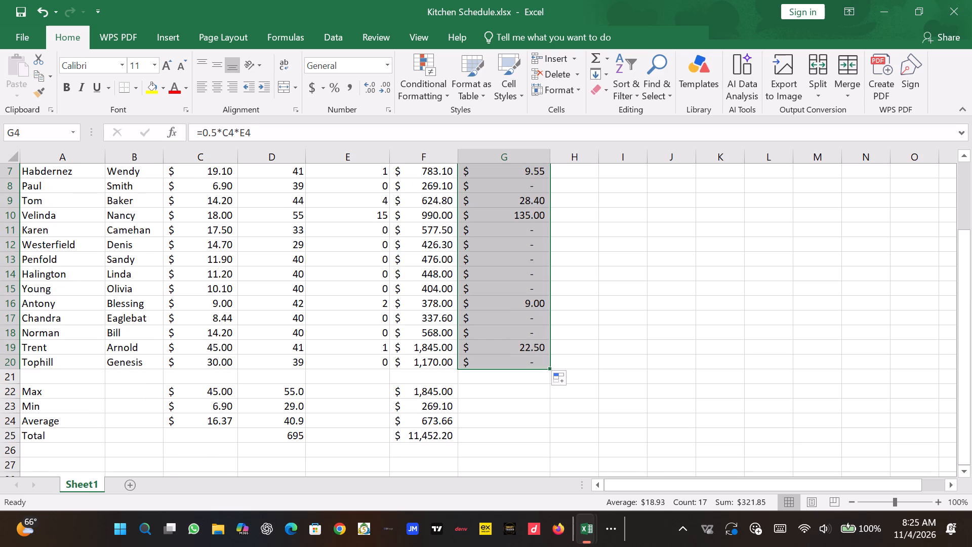
{"action": "scroll", "coordinate": [517, 312], "scroll_direction": "up", "scroll_amount": 3}
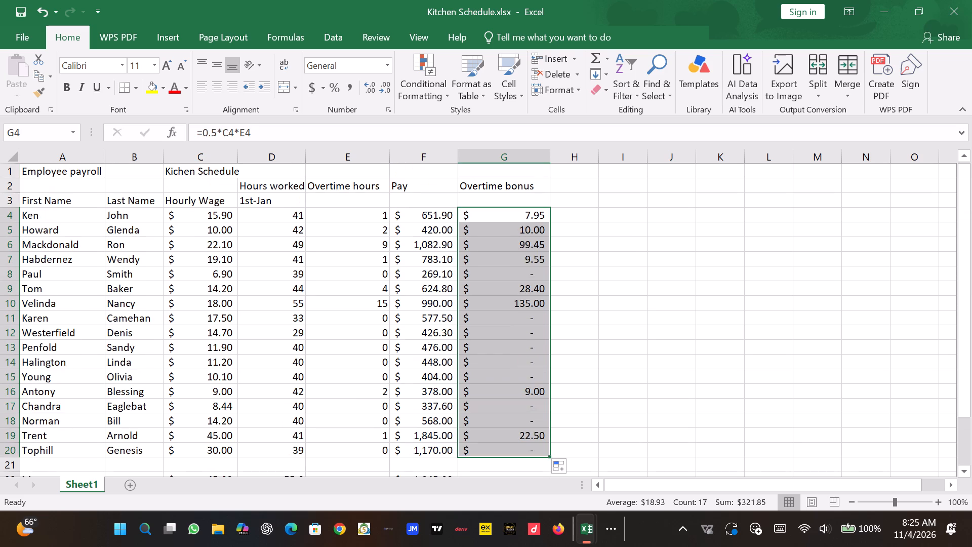
{"action": "scroll", "coordinate": [515, 312], "scroll_direction": "down", "scroll_amount": 1}
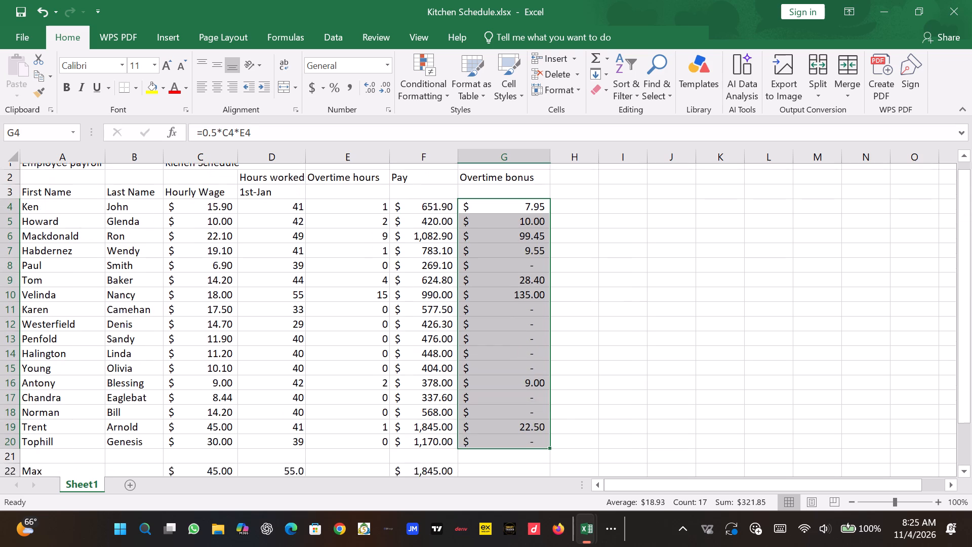
{"action": "scroll", "coordinate": [515, 312], "scroll_direction": "down", "scroll_amount": 1}
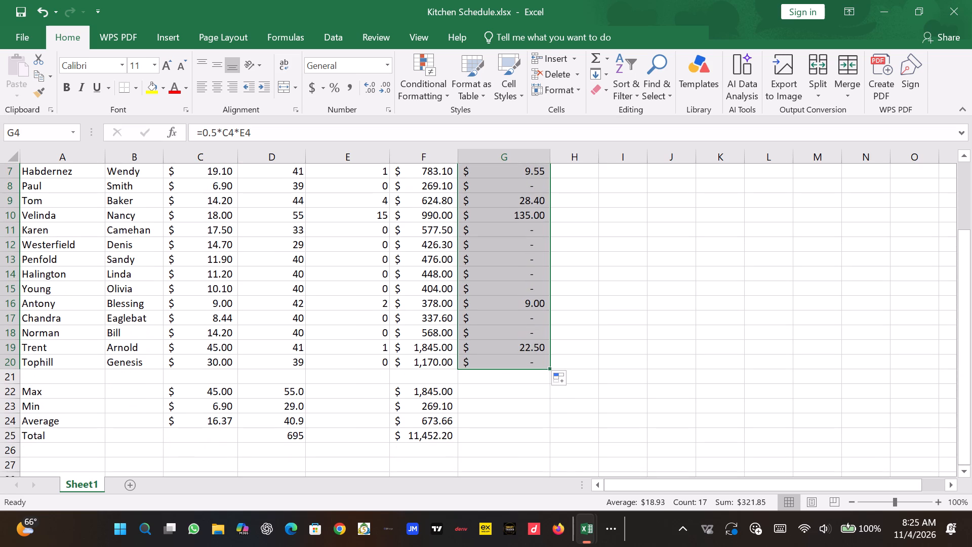
{"action": "scroll", "coordinate": [554, 229], "scroll_direction": "up", "scroll_amount": 4}
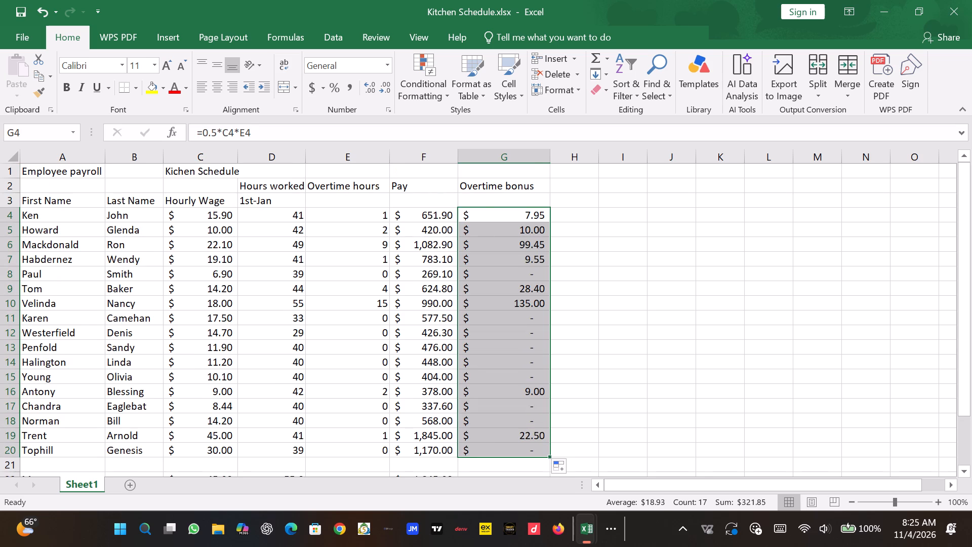
{"action": "left_click", "coordinate": [569, 190]}
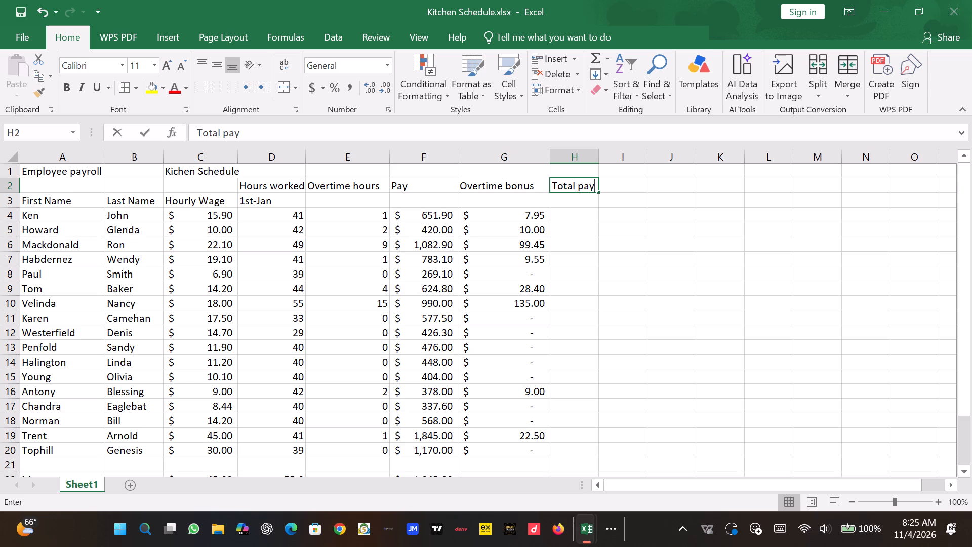
Enter the formula =F4+G4 in cell H4 to add the first employee's pay and overtime bonus.
{"action": "left_click", "coordinate": [573, 214]}
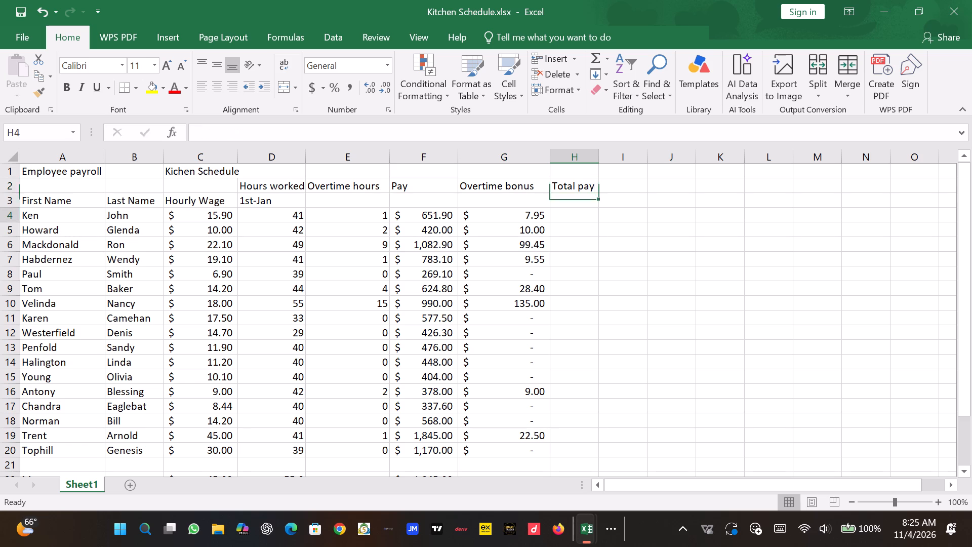
{"action": "key", "text": "equal"}
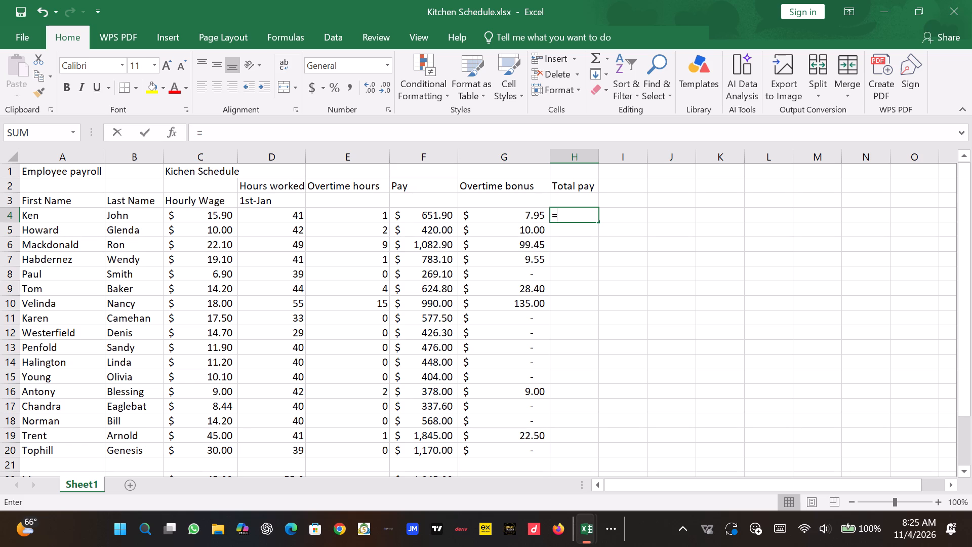
{"action": "left_click", "coordinate": [427, 217]}
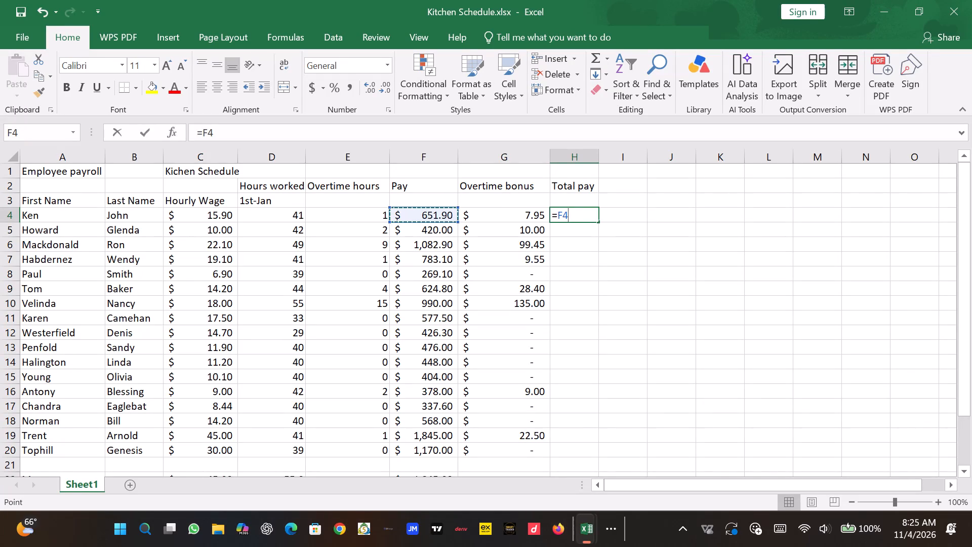
{"action": "key", "text": "shift+plus"}
{"action": "left_click", "coordinate": [513, 214]}
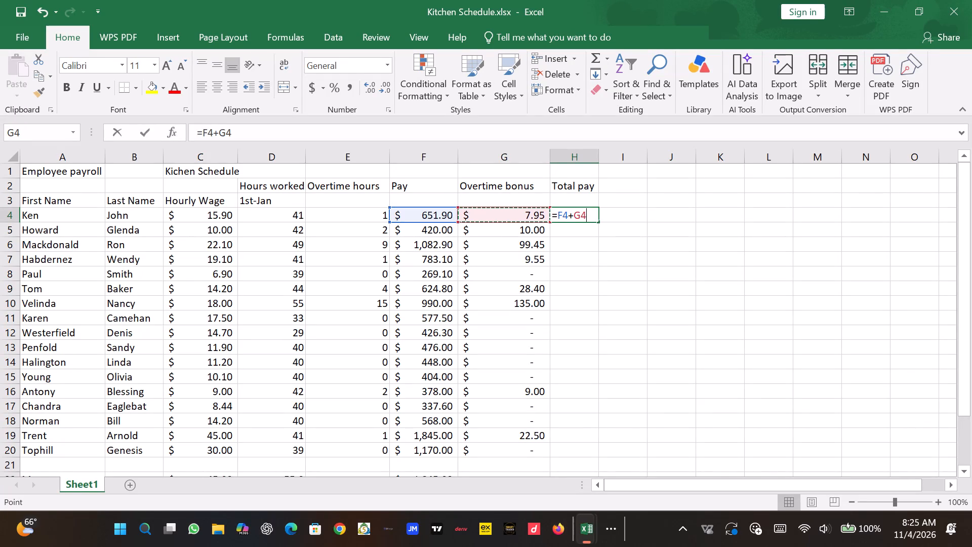
{"action": "key", "text": "Return"}
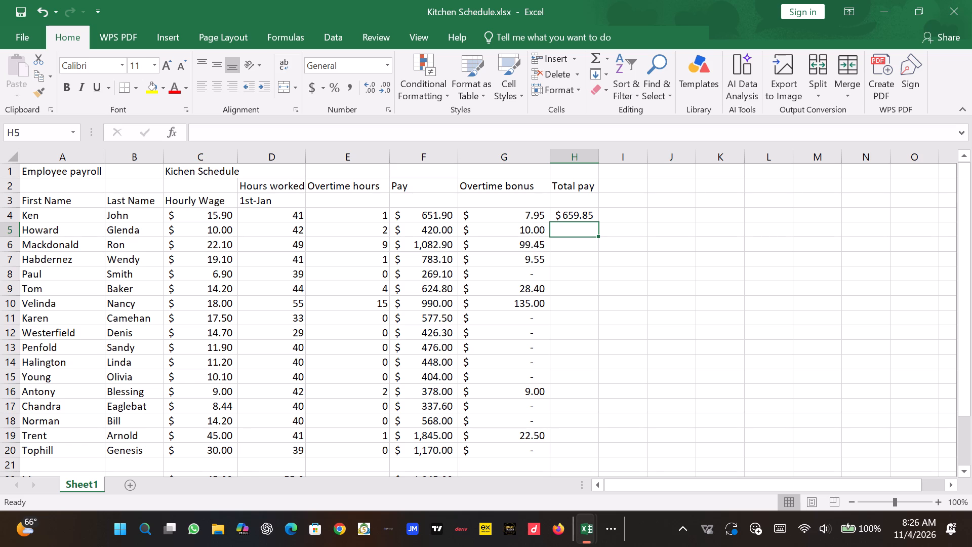
Fill the total pay formula from cell H4 down through H20 for all the remaining employees.
{"action": "left_click", "coordinate": [586, 217]}
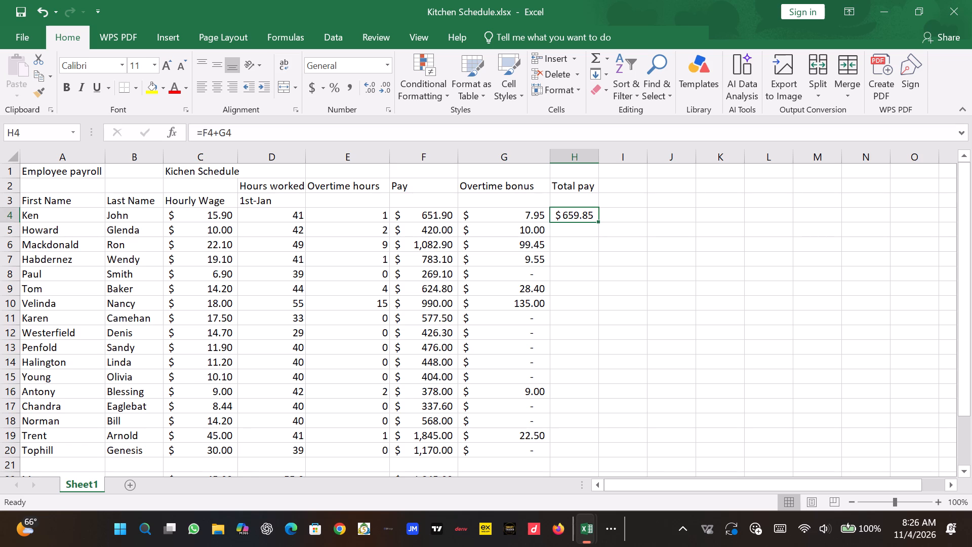
{"action": "left_click_drag", "start_coordinate": [598, 220], "coordinate": [601, 360]}
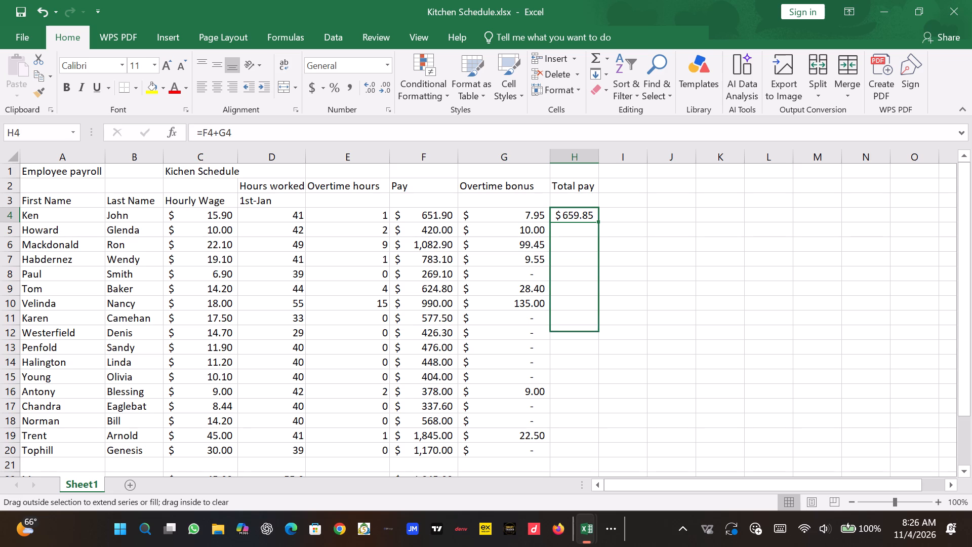
{"action": "left_click_drag", "start_coordinate": [601, 360], "coordinate": [603, 452]}
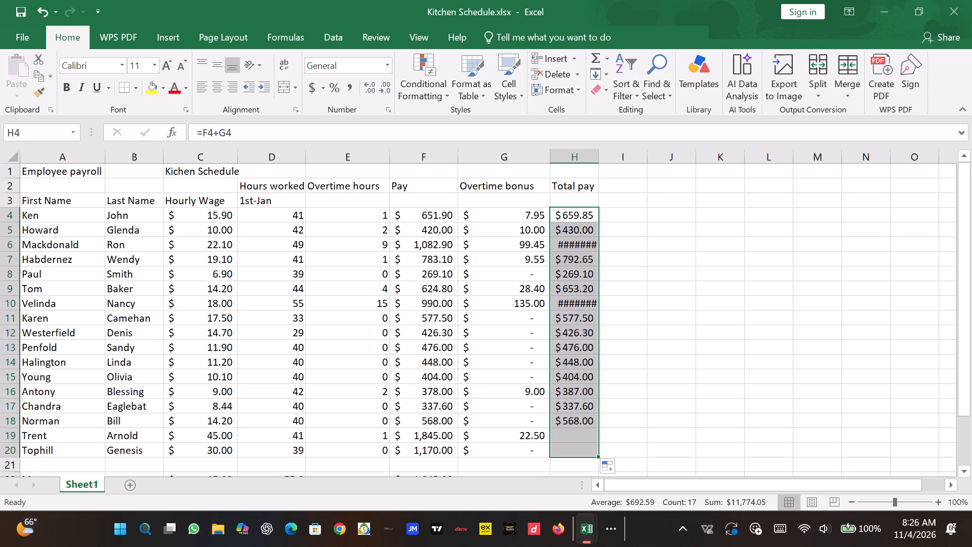
{"action": "left_click", "coordinate": [618, 228]}
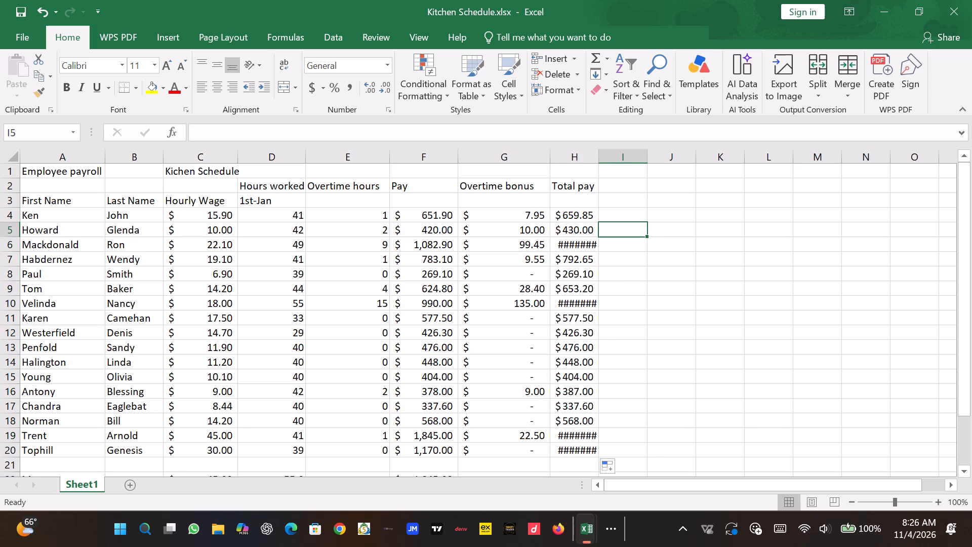
Widen column H so that all the Total pay amounts fit within it.
{"action": "left_click_drag", "start_coordinate": [598, 157], "coordinate": [616, 154]}
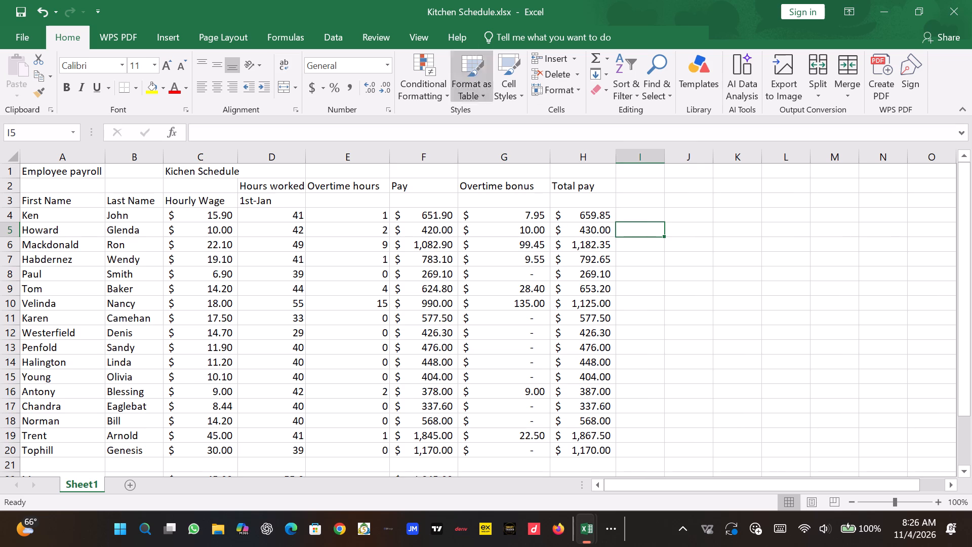
Fill the Max, Min, Average and Total formulas in F22:F25 across to the Overtime bonus and Total pay columns, G and H.
{"action": "scroll", "coordinate": [532, 319], "scroll_direction": "down", "scroll_amount": 4}
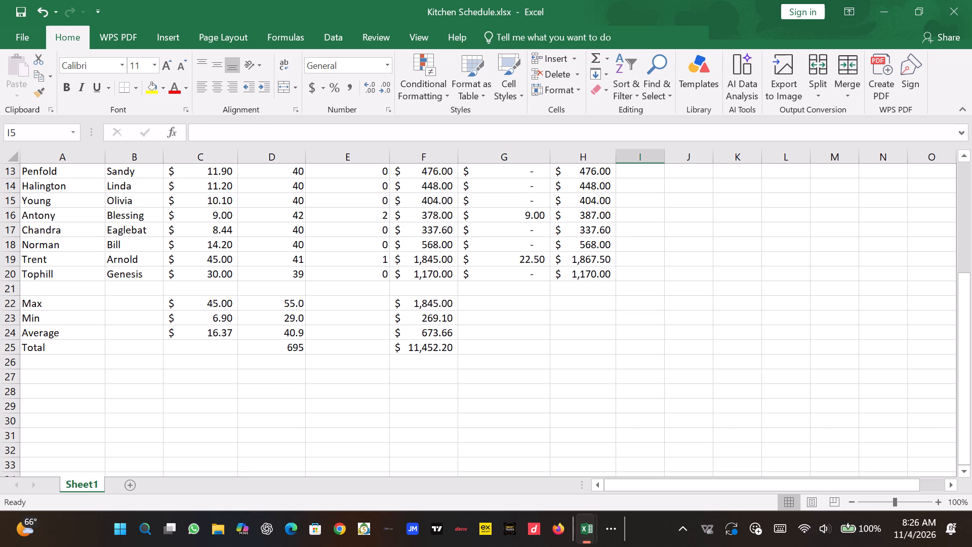
{"action": "left_click", "coordinate": [427, 302]}
{"action": "left_click_drag", "start_coordinate": [428, 307], "coordinate": [431, 330]}
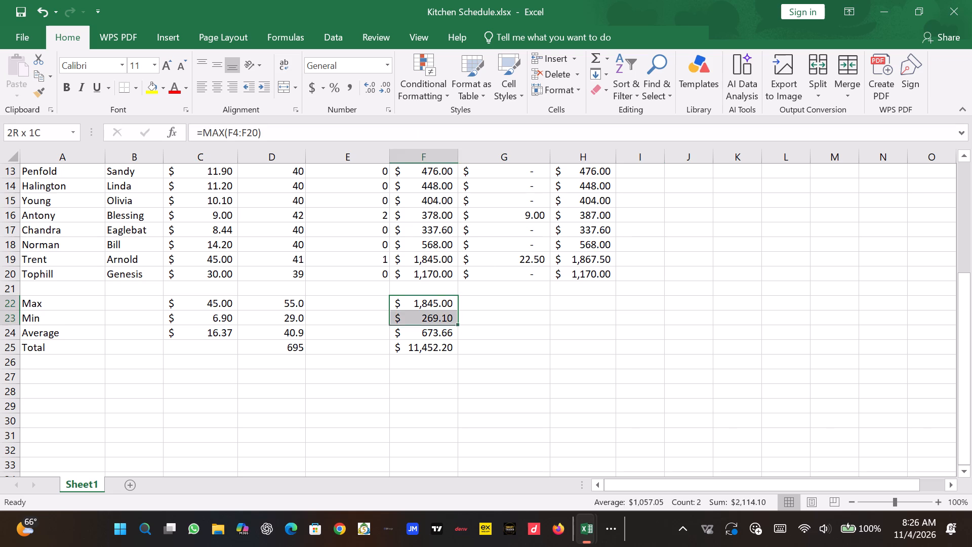
{"action": "left_click_drag", "start_coordinate": [431, 330], "coordinate": [434, 349]}
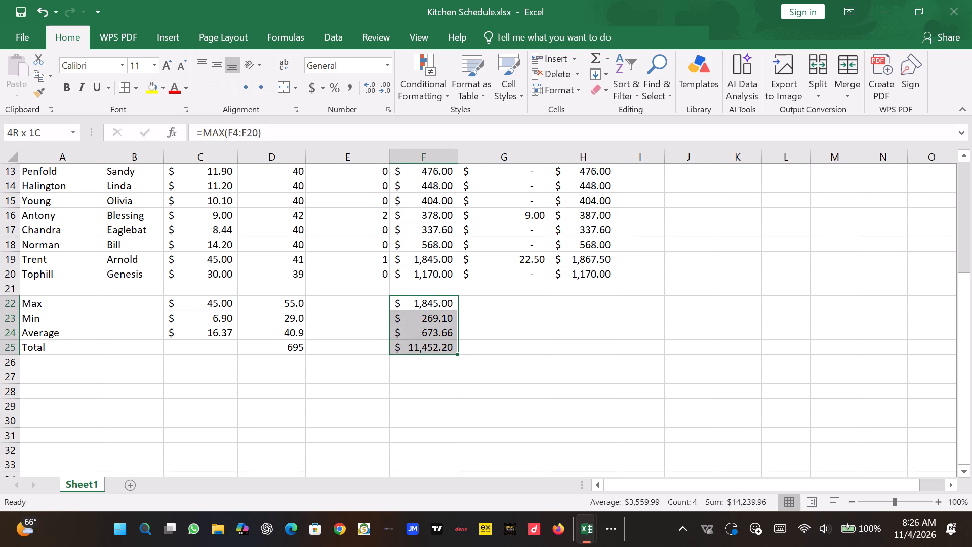
{"action": "left_click_drag", "start_coordinate": [458, 353], "coordinate": [566, 370]}
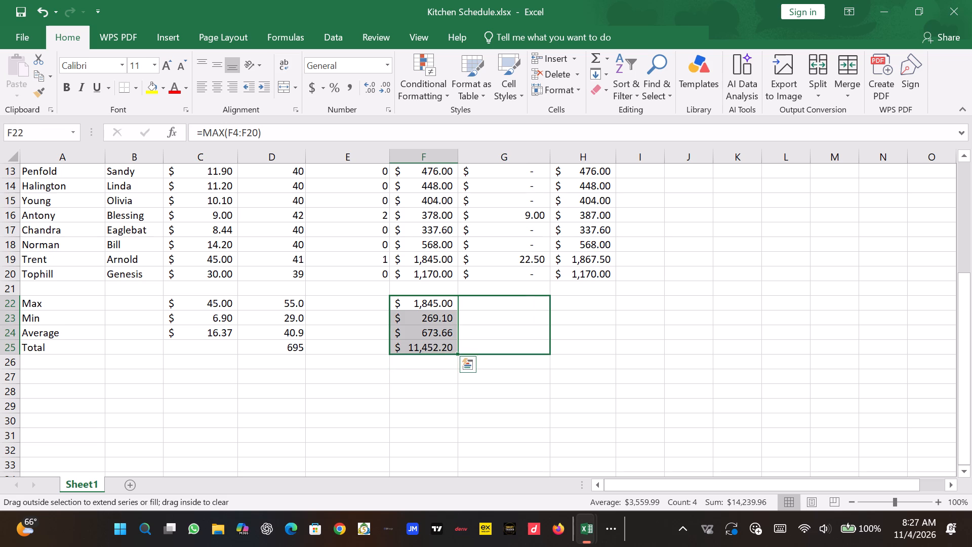
{"action": "left_click_drag", "start_coordinate": [566, 370], "coordinate": [591, 368]}
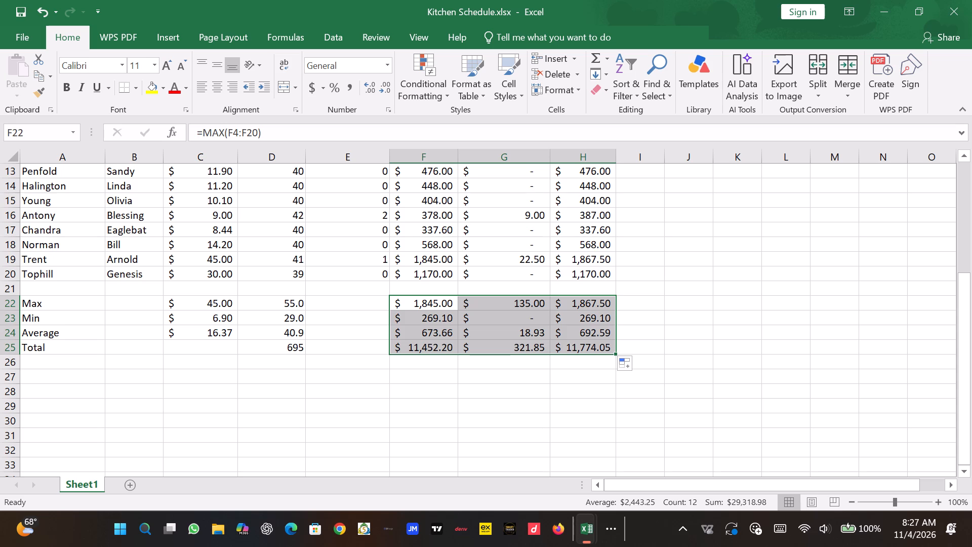
{"action": "scroll", "coordinate": [490, 376], "scroll_direction": "up", "scroll_amount": 1}
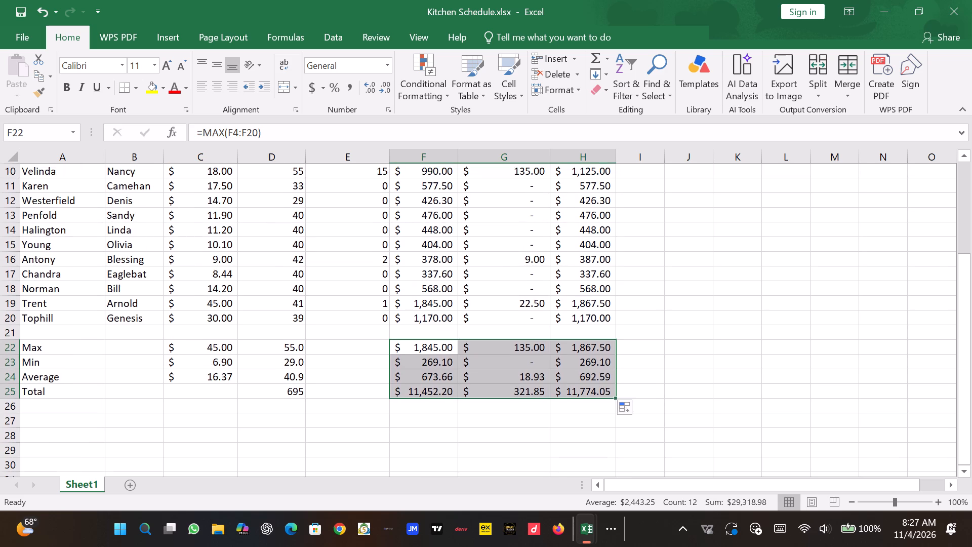
{"action": "scroll", "coordinate": [490, 375], "scroll_direction": "up", "scroll_amount": 4}
{"action": "scroll", "coordinate": [488, 377], "scroll_direction": "down", "scroll_amount": 3}
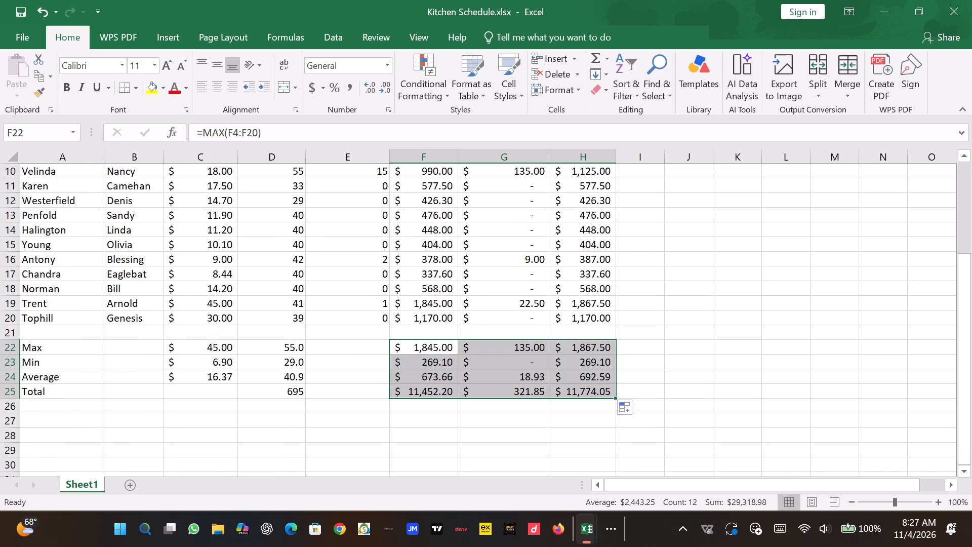
{"action": "left_click", "coordinate": [482, 408]}
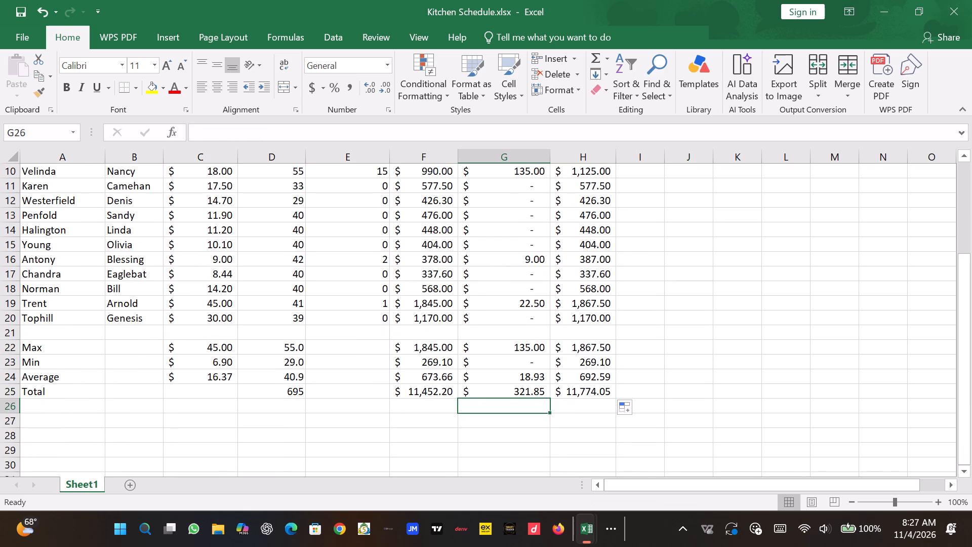
Close the Kitchen Schedule.xlsx workbook, saving its changes.
{"action": "scroll", "coordinate": [485, 396], "scroll_direction": "up", "scroll_amount": 6}
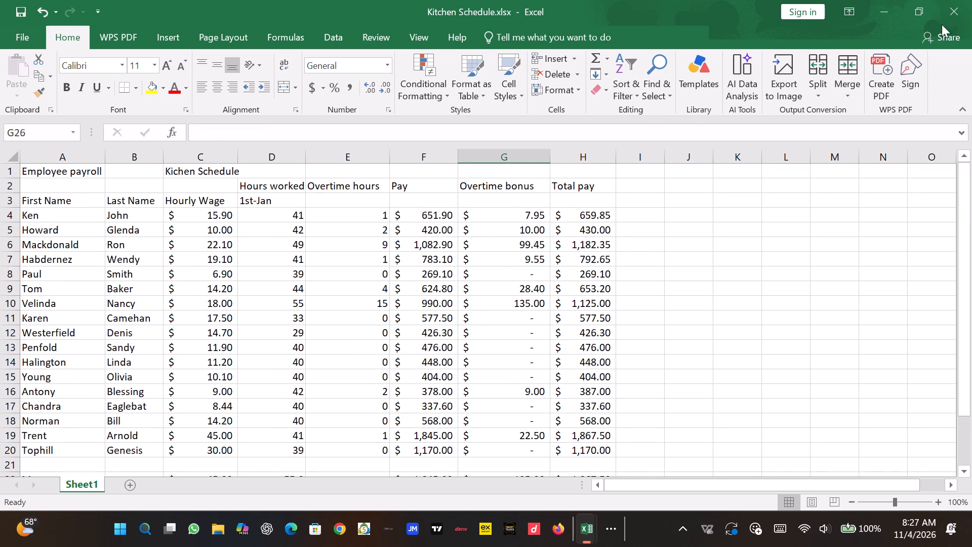
{"action": "left_click", "coordinate": [960, 9]}
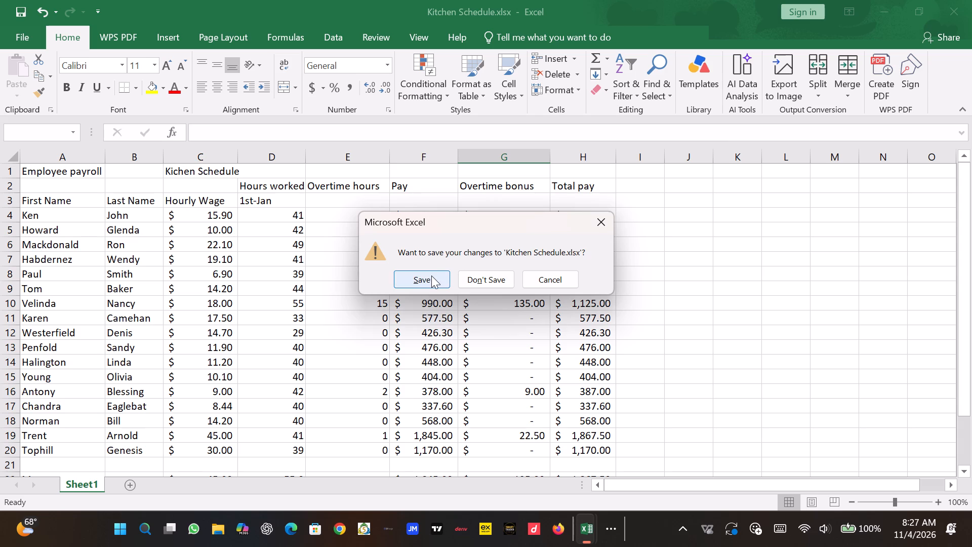
{"action": "left_click", "coordinate": [430, 281]}
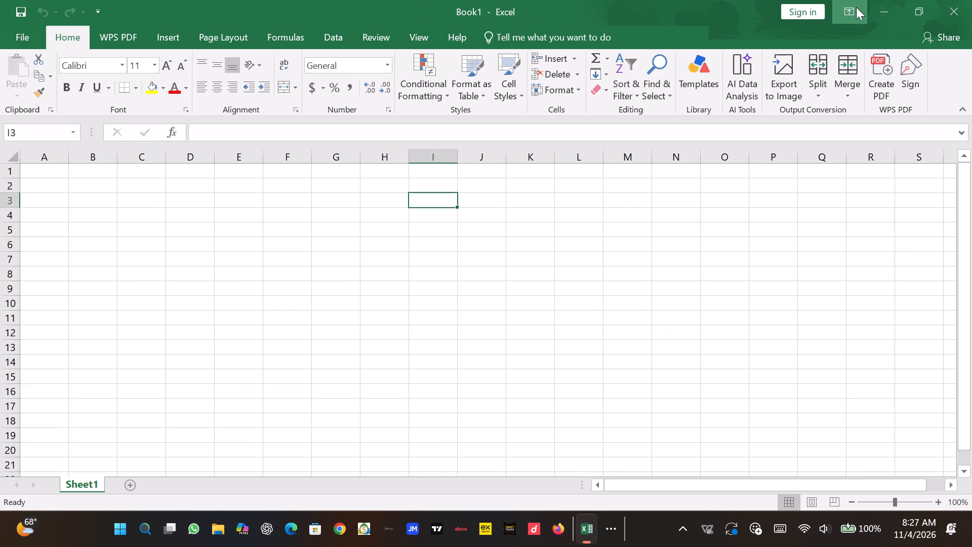